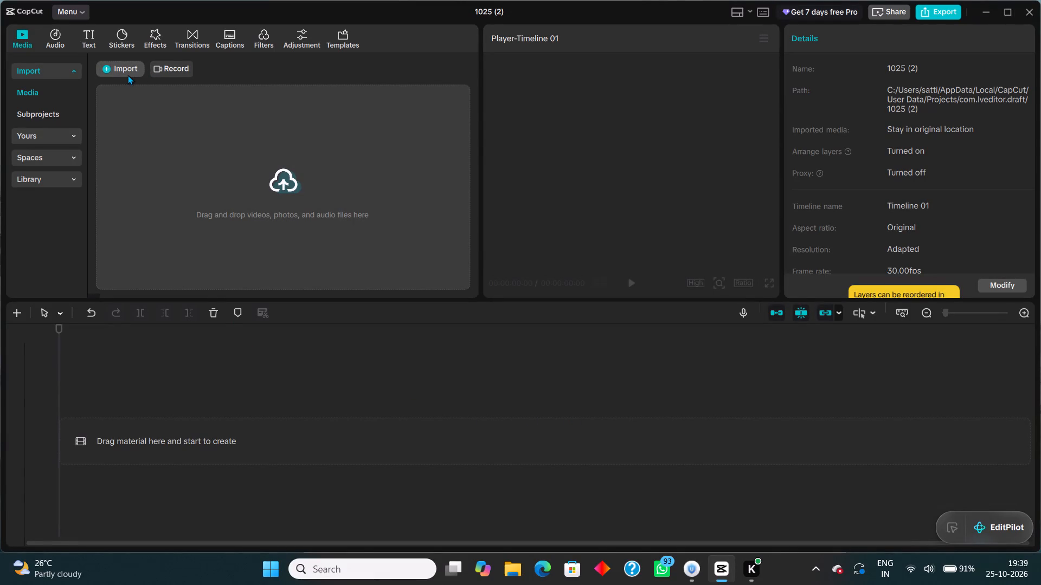
Start a media import and look through the car and podcast folders on USB Drive (E:) for footage.
click(232, 155)
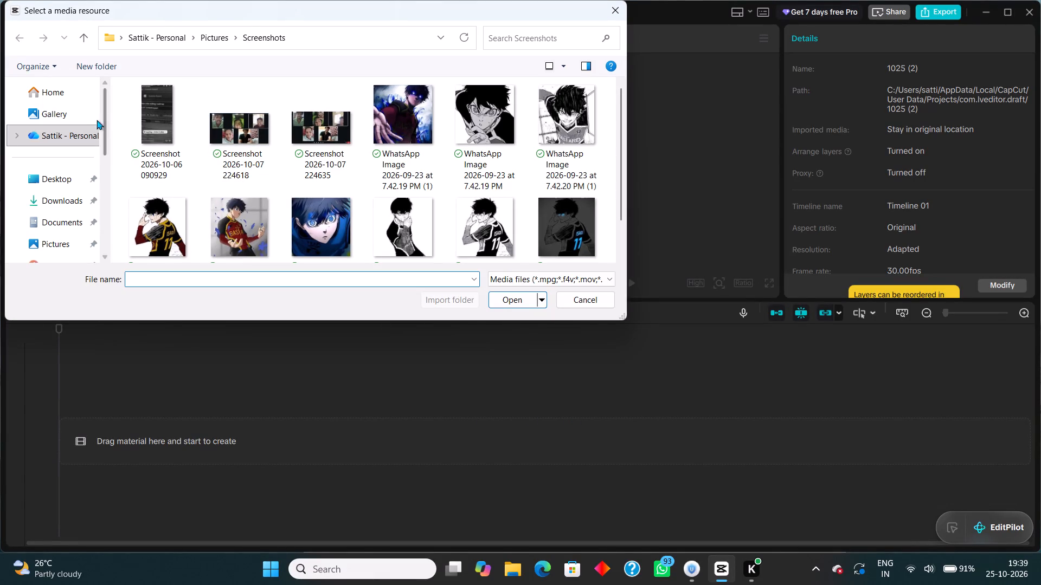
scroll(63, 229, down, 3)
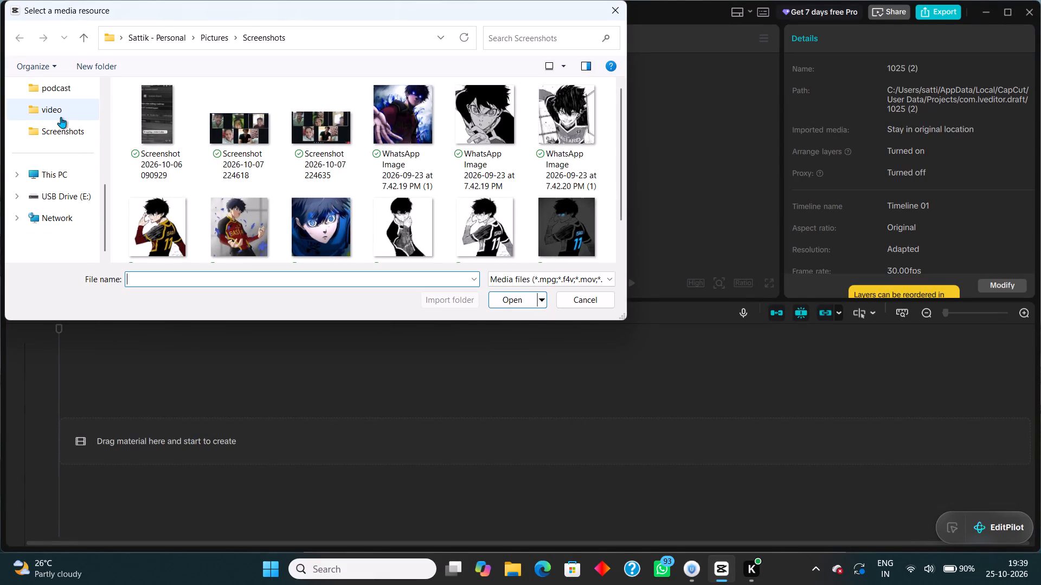
click(54, 198)
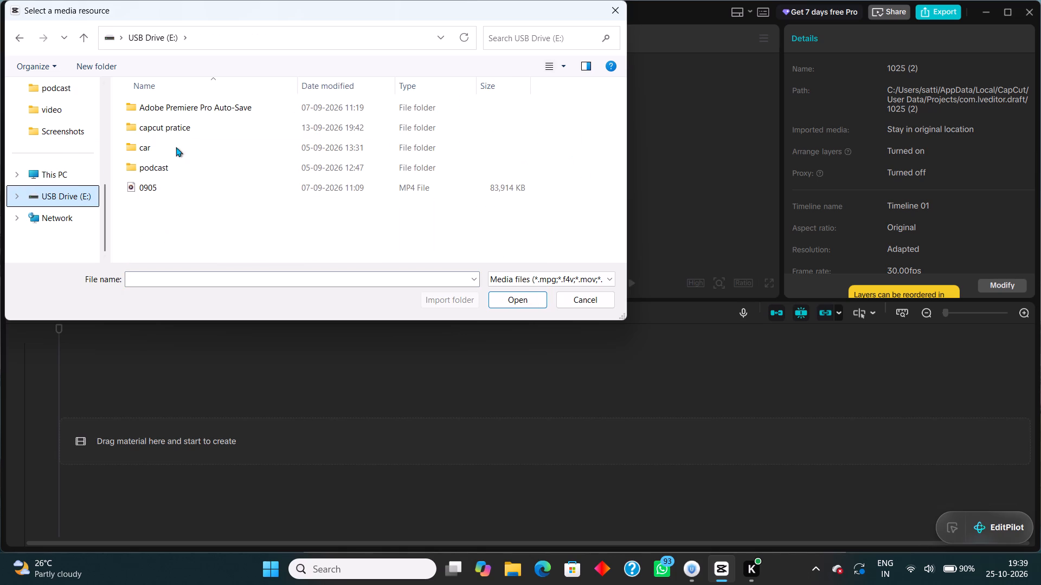
click(201, 128)
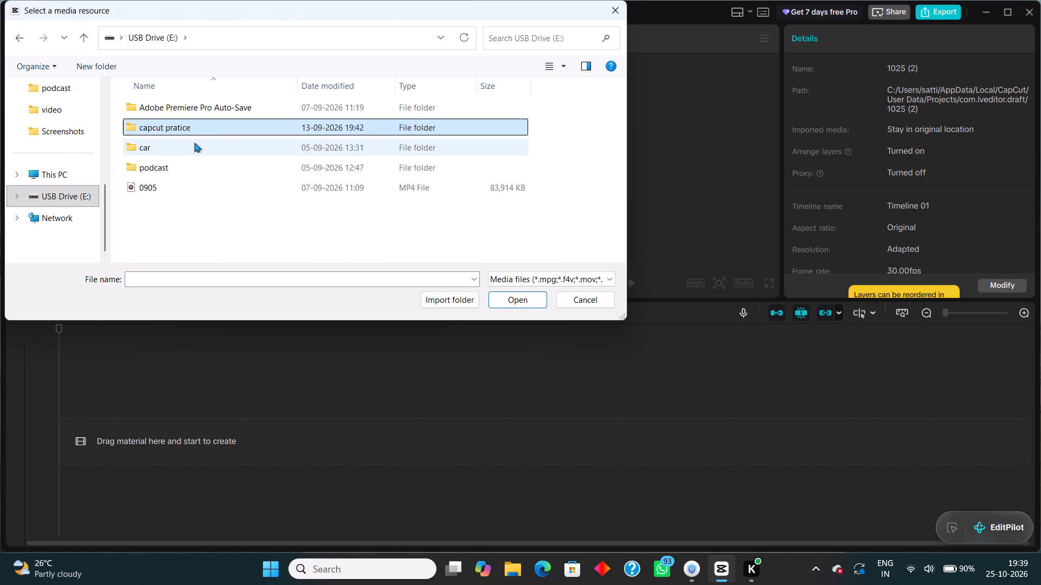
double_click(190, 150)
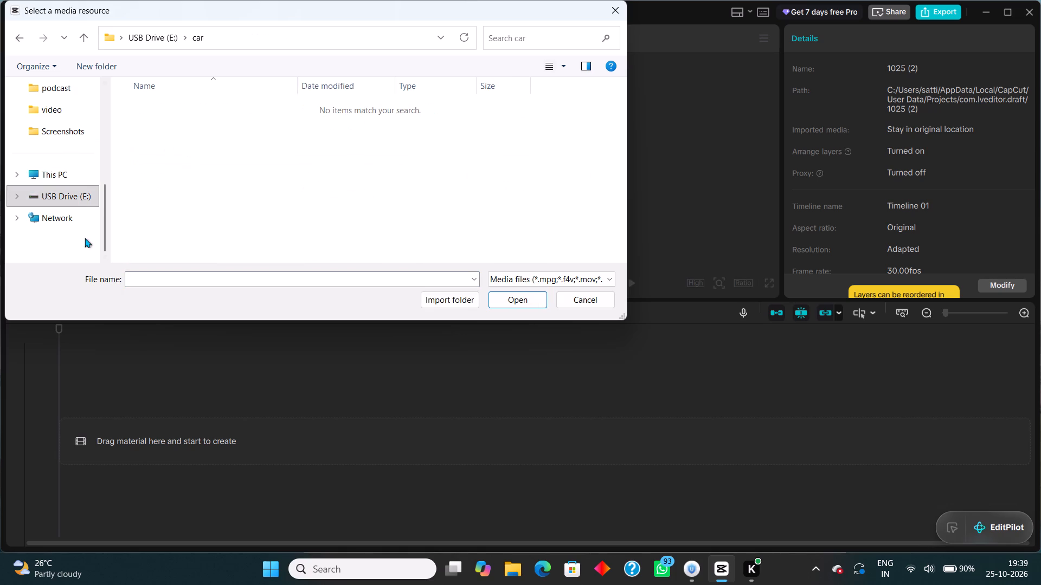
click(72, 203)
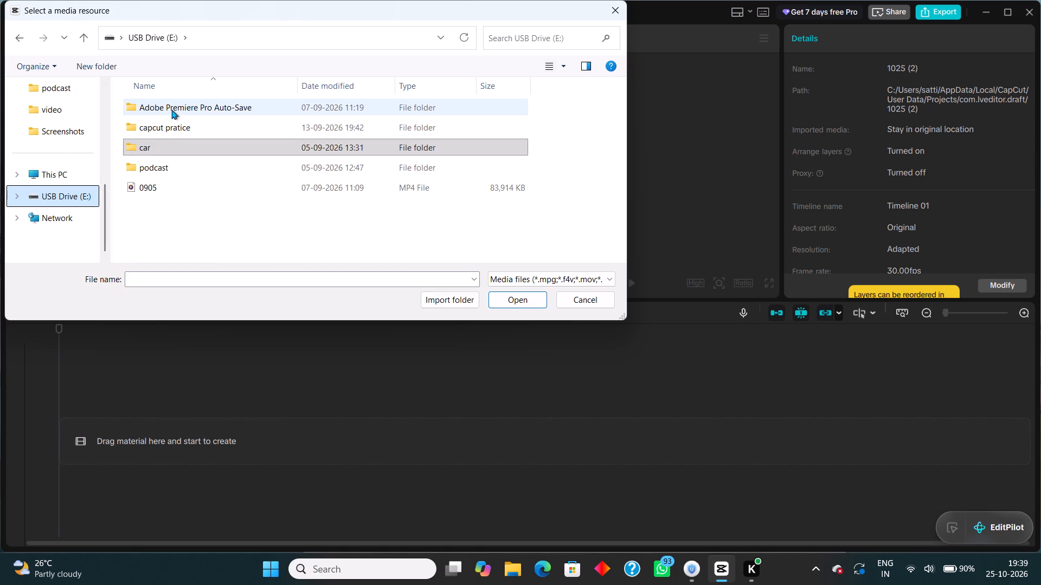
scroll(31, 209, down, 2)
double_click(141, 166)
scroll(143, 161, down, 1)
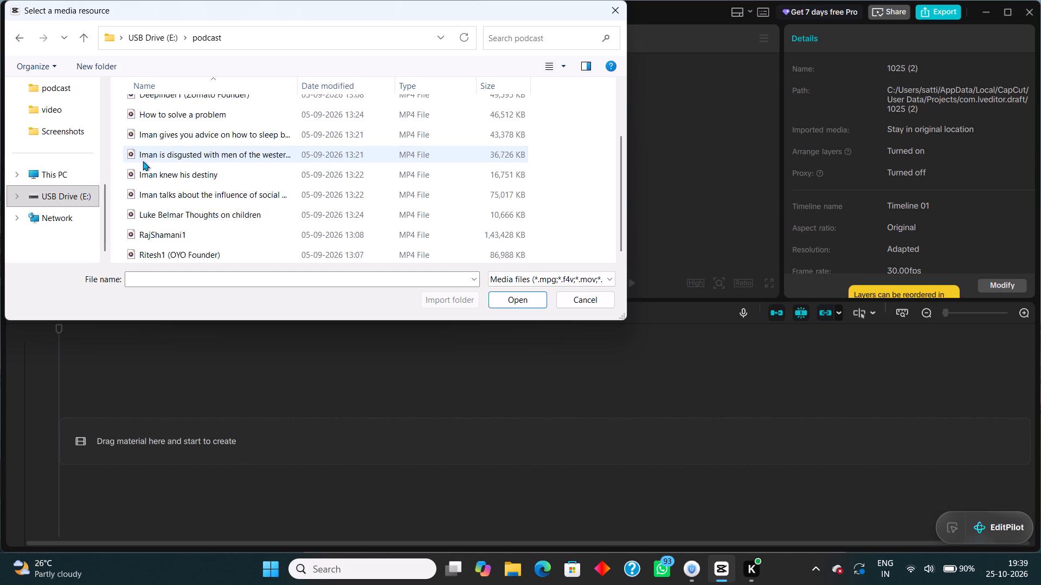
scroll(143, 161, down, 1)
scroll(135, 160, up, 2)
click(62, 174)
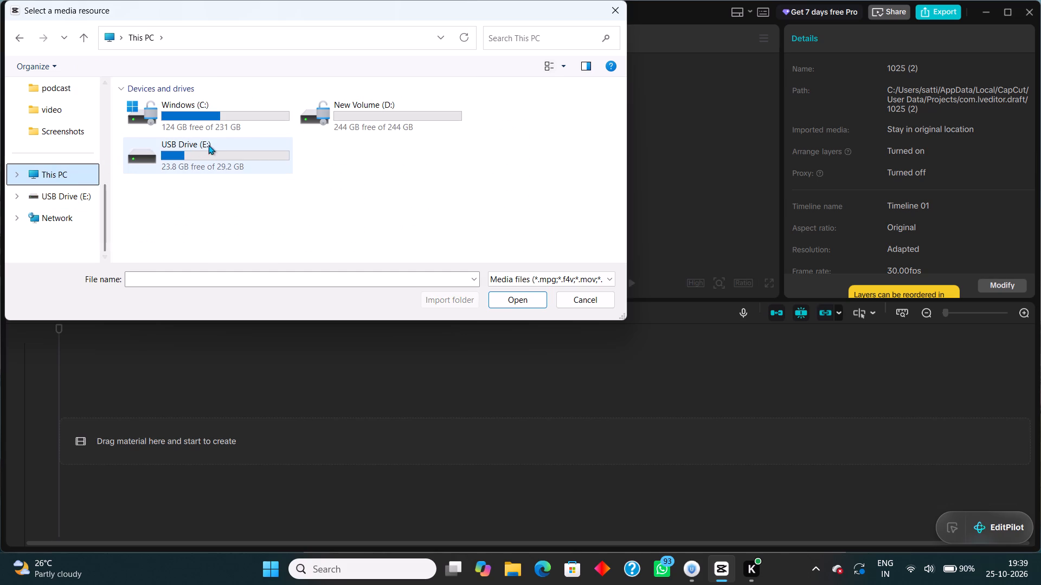
Import the Baby-Child-Little-Kid-Chicken-Pox video from the Stock Videos folder within capcut pratice on USB Drive (E:).
double_click(205, 163)
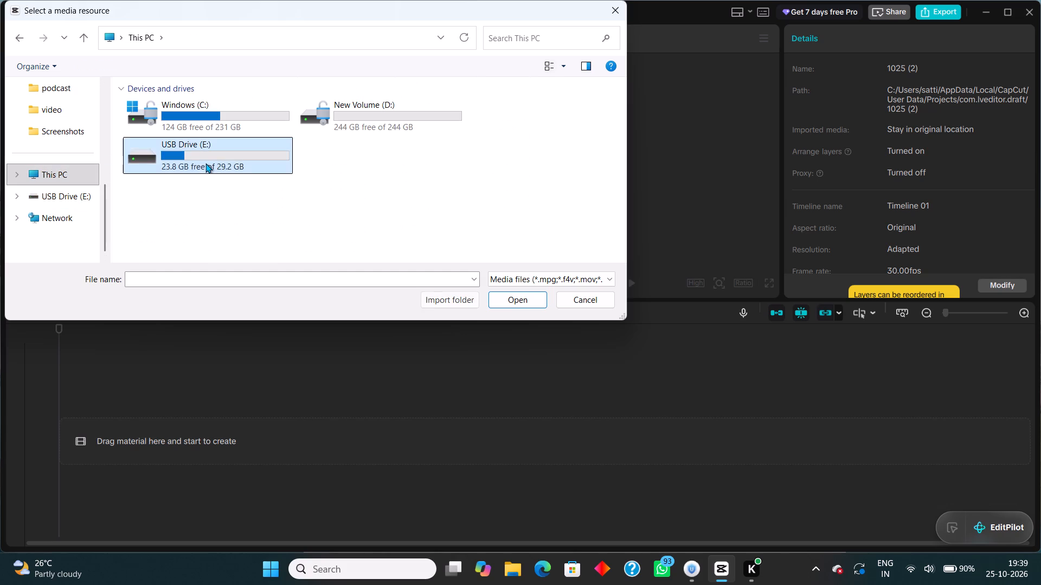
double_click(183, 131)
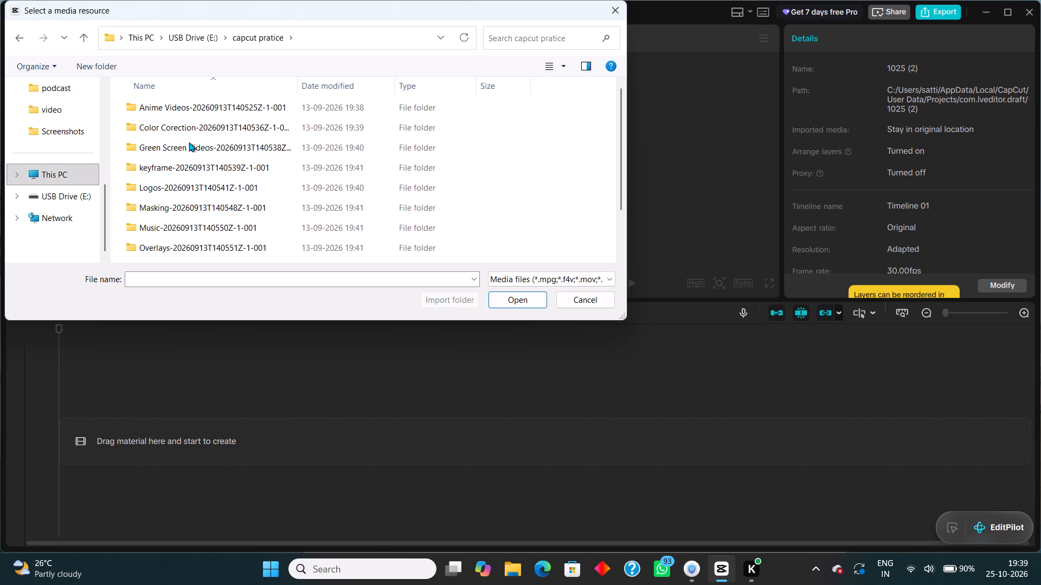
scroll(225, 194, down, 2)
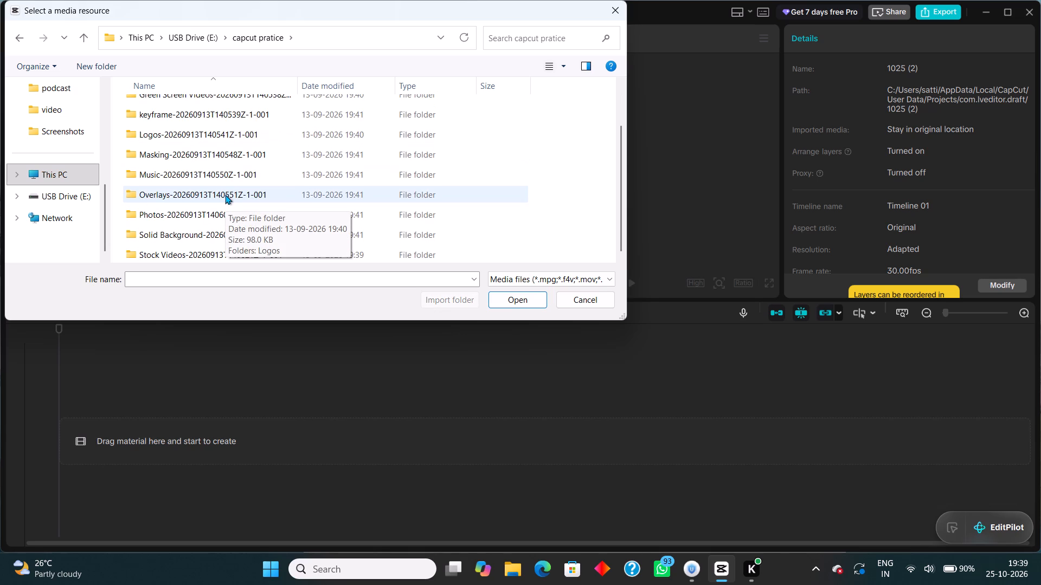
scroll(225, 194, up, 1)
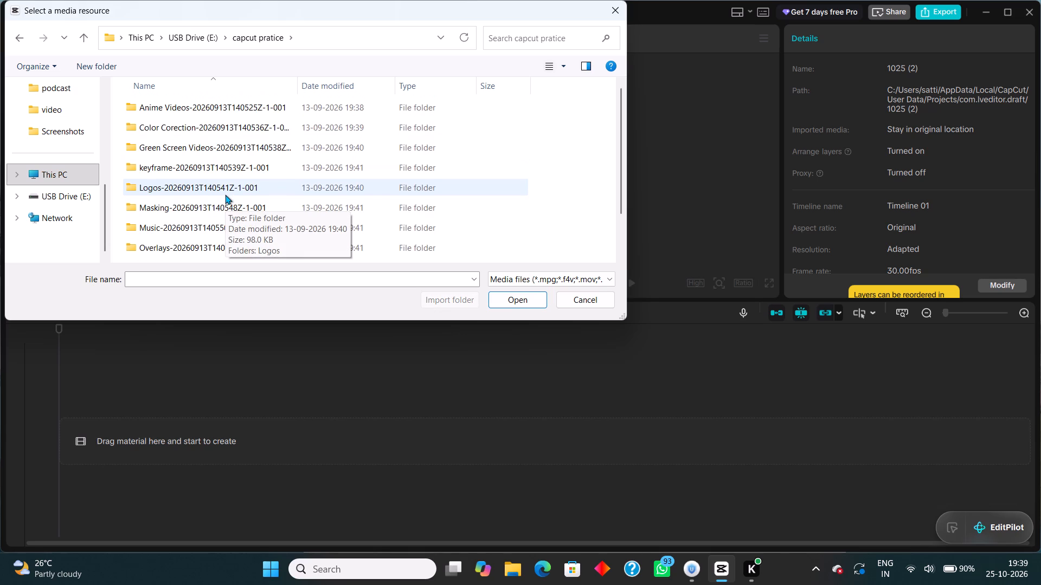
scroll(225, 194, down, 3)
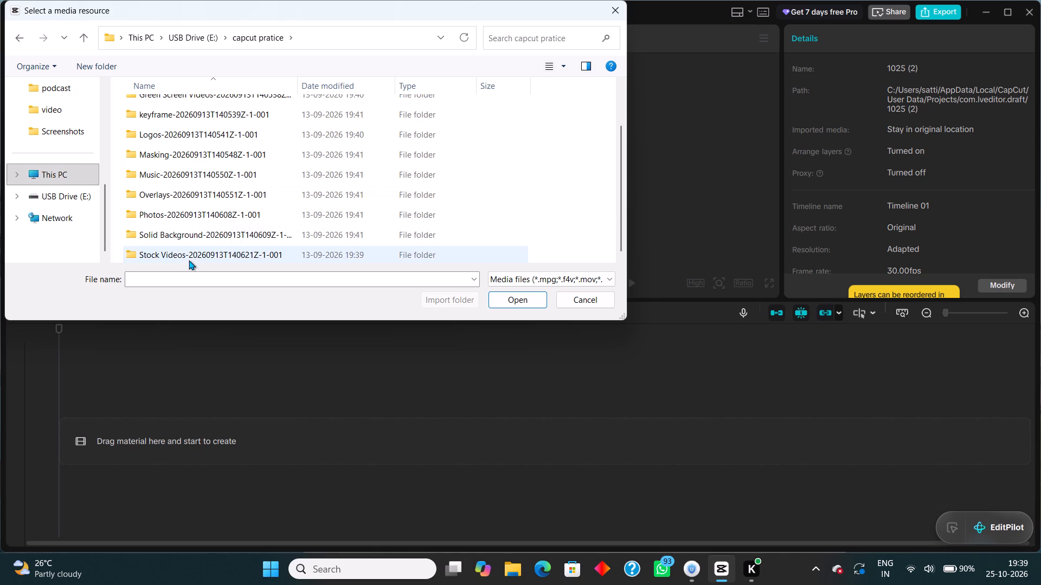
click(189, 260)
click(189, 256)
double_click(189, 256)
double_click(182, 106)
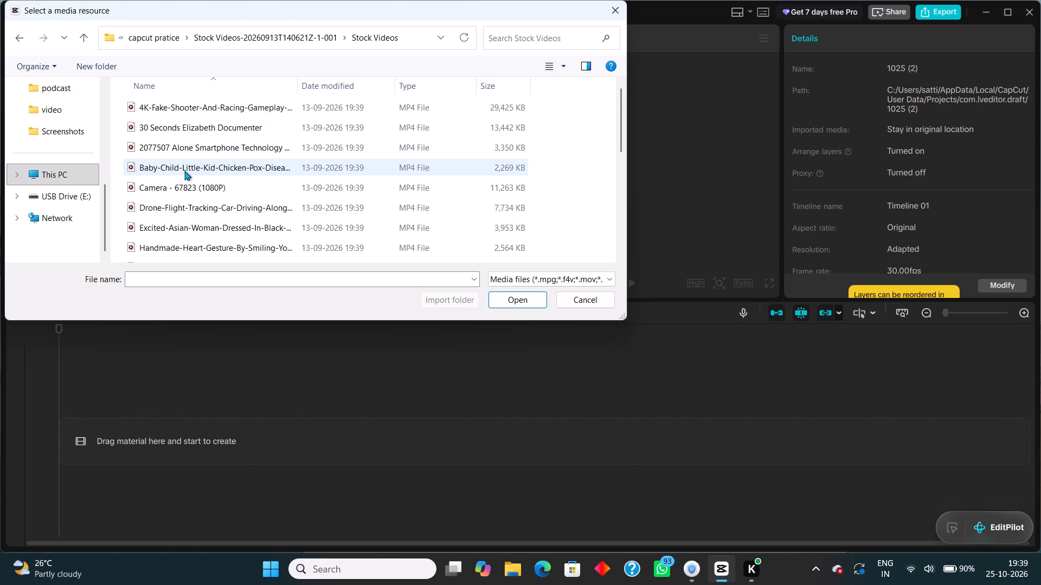
click(184, 168)
drag(184, 168, 188, 174)
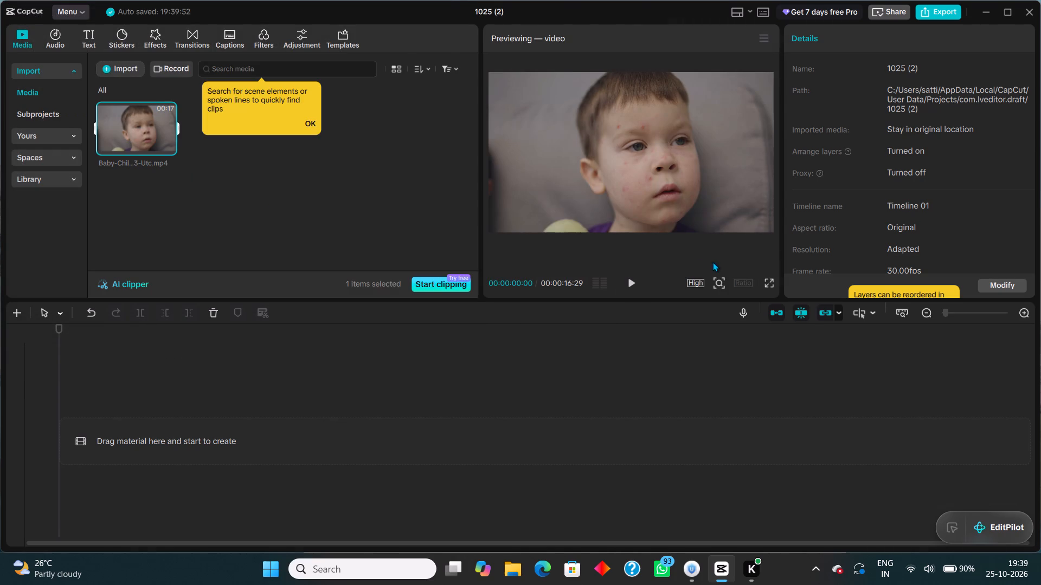
Play the first few seconds of the imported child clip in the preview and pause it.
click(636, 279)
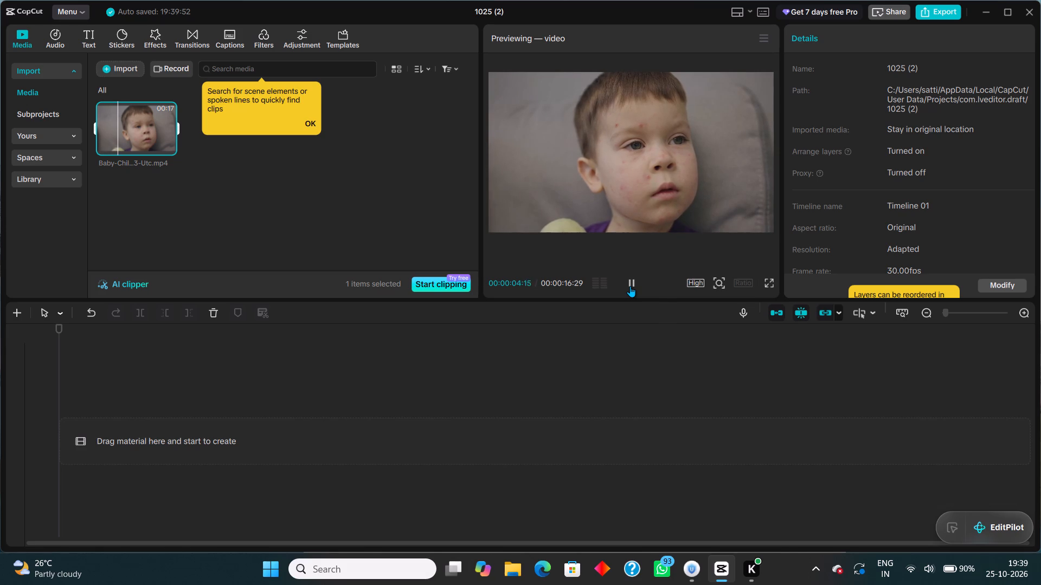
click(631, 280)
Switch to File Explorer and view the GTR AND MERCEDES folder inside its zip archive in the car folder on USB Drive (E:).
click(980, 7)
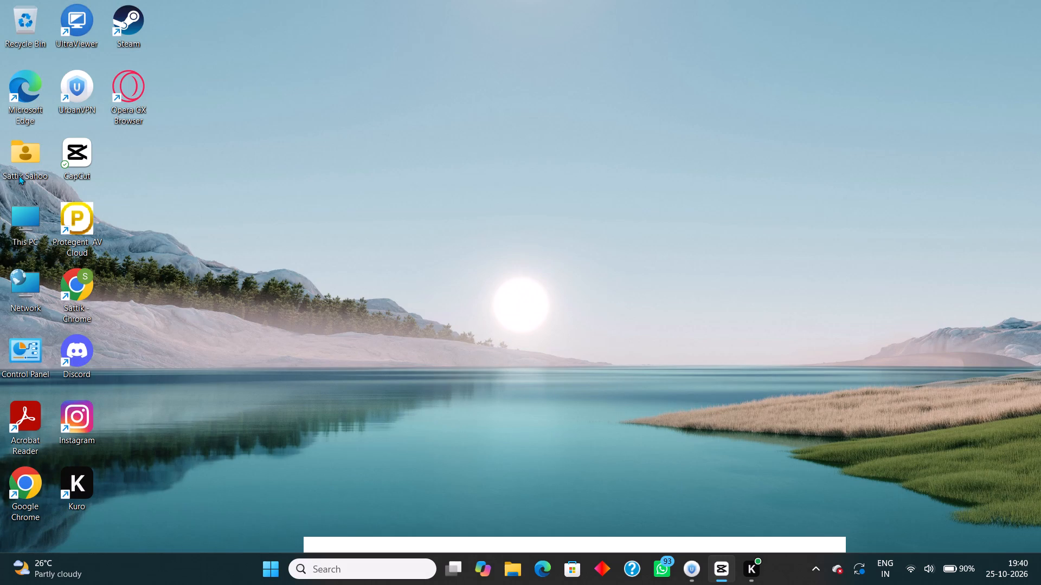
double_click(21, 218)
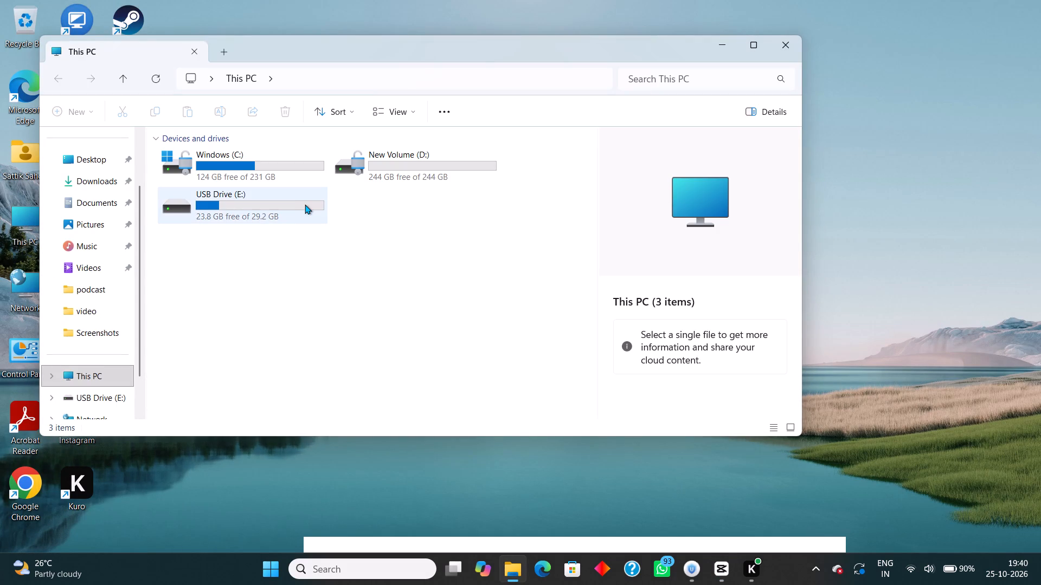
double_click(301, 204)
double_click(274, 201)
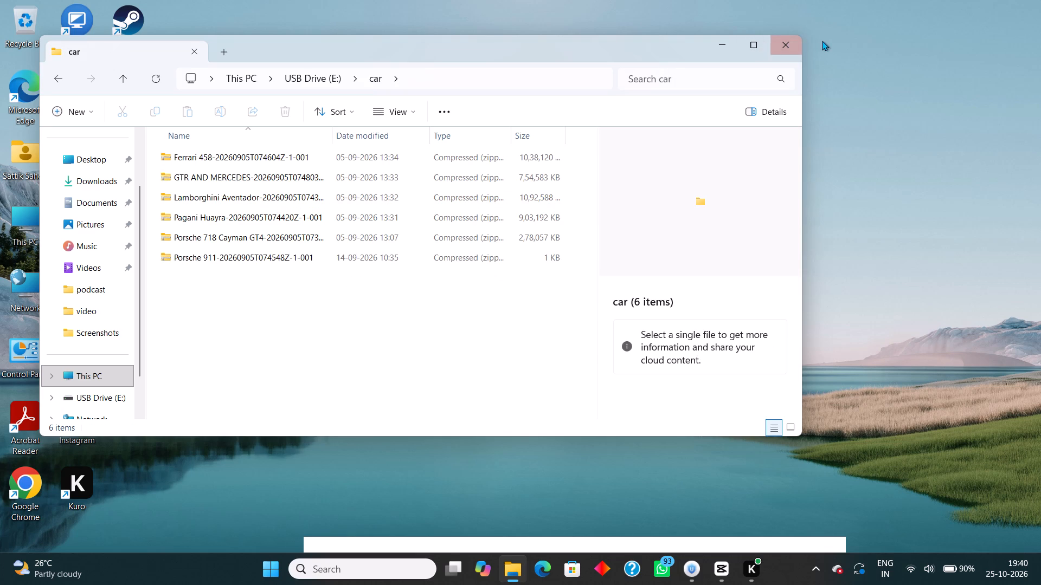
double_click(230, 181)
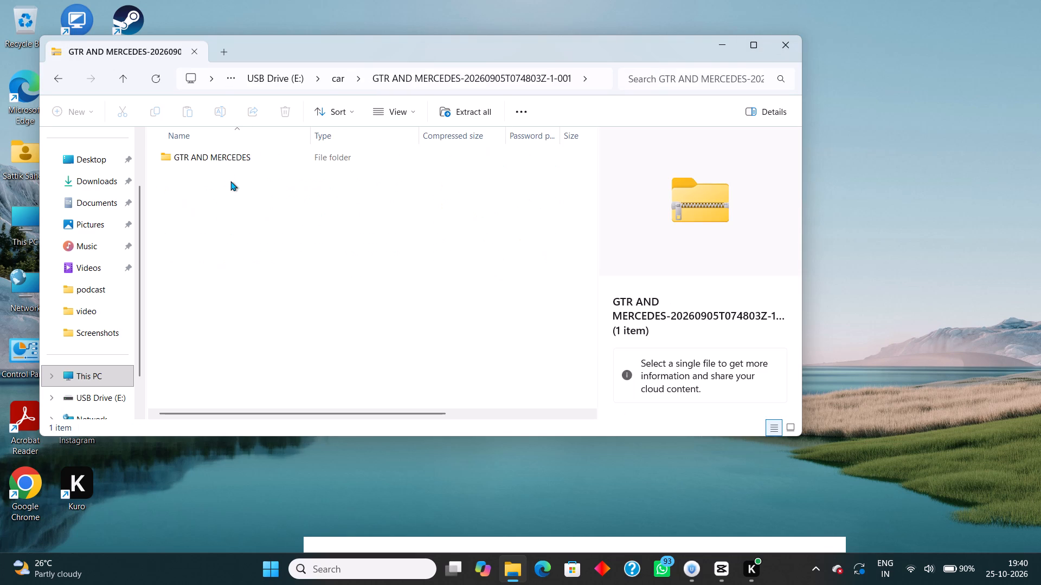
double_click(241, 162)
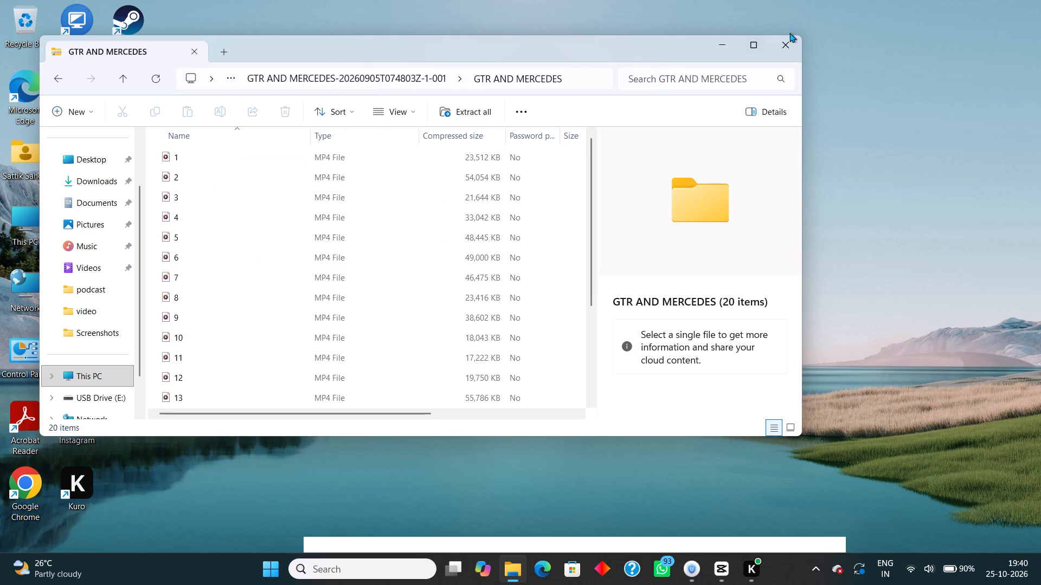
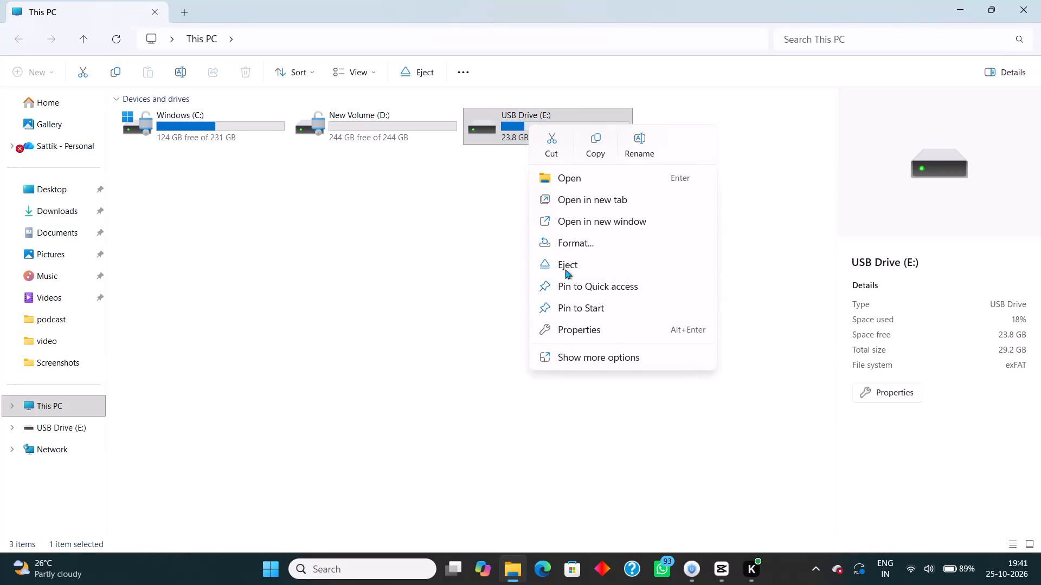
Eject USB Drive (E:), continuing even though the drive is in use, and dismiss the notification.
click(564, 268)
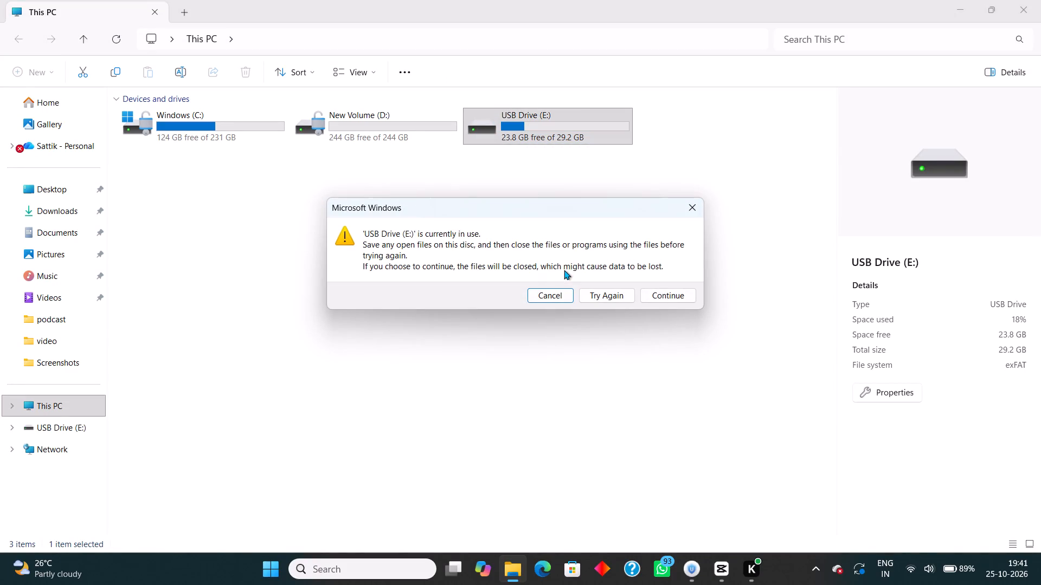
click(607, 297)
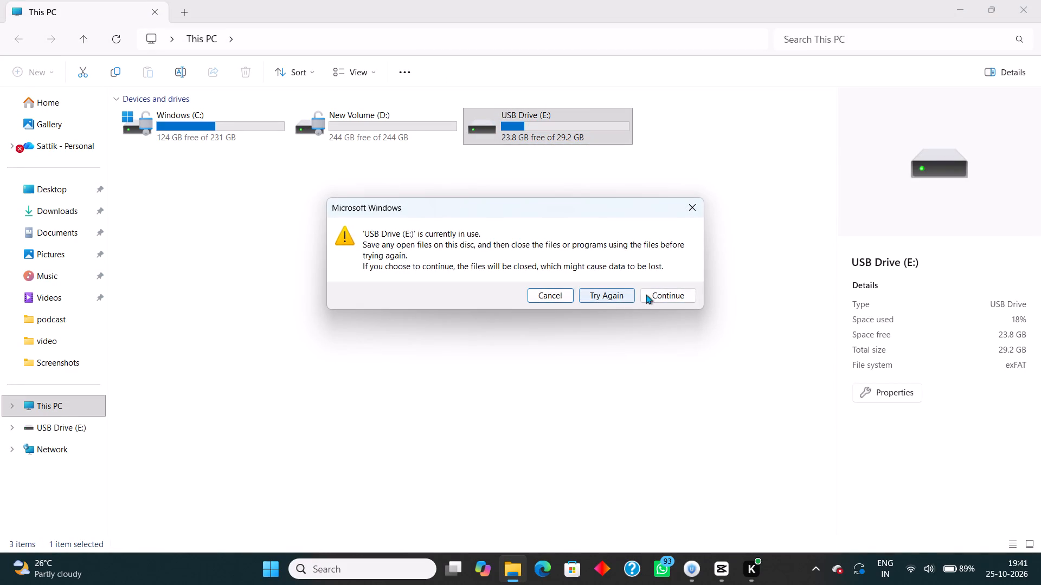
click(648, 294)
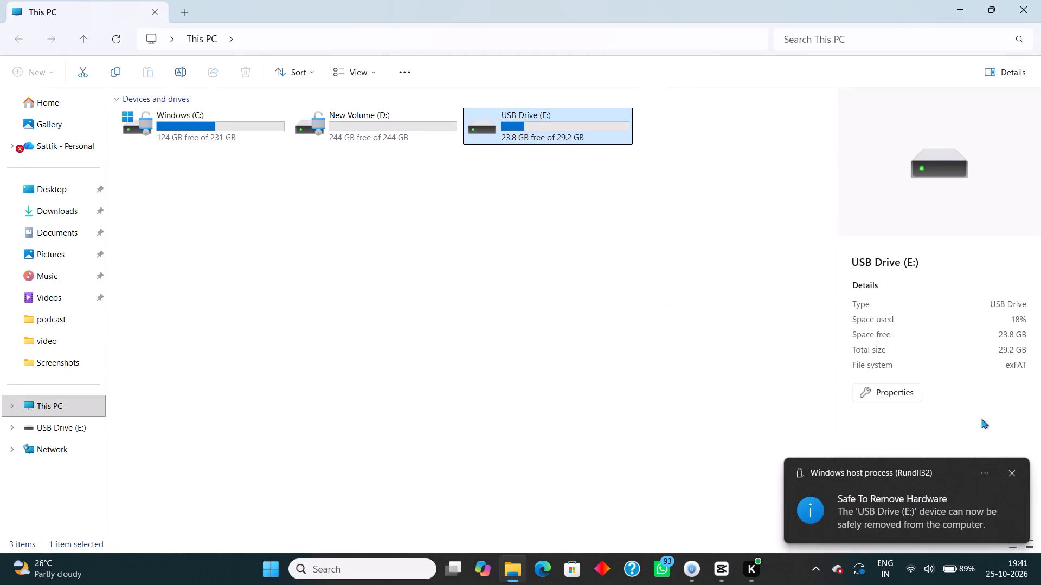
click(1012, 472)
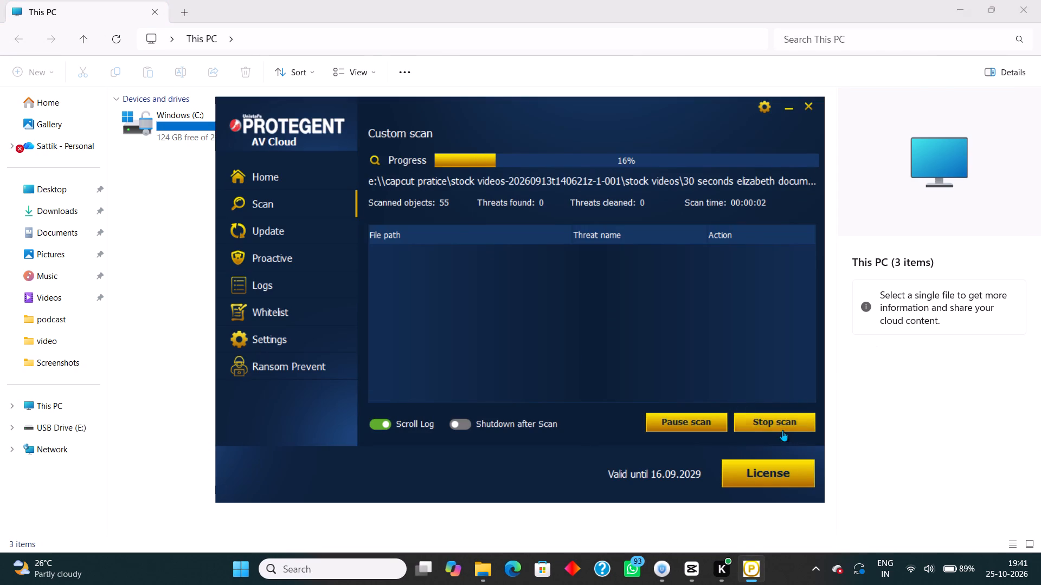
Stop the Protegent AV Cloud custom scan of the USB drive and close the antivirus window and its notification.
click(769, 421)
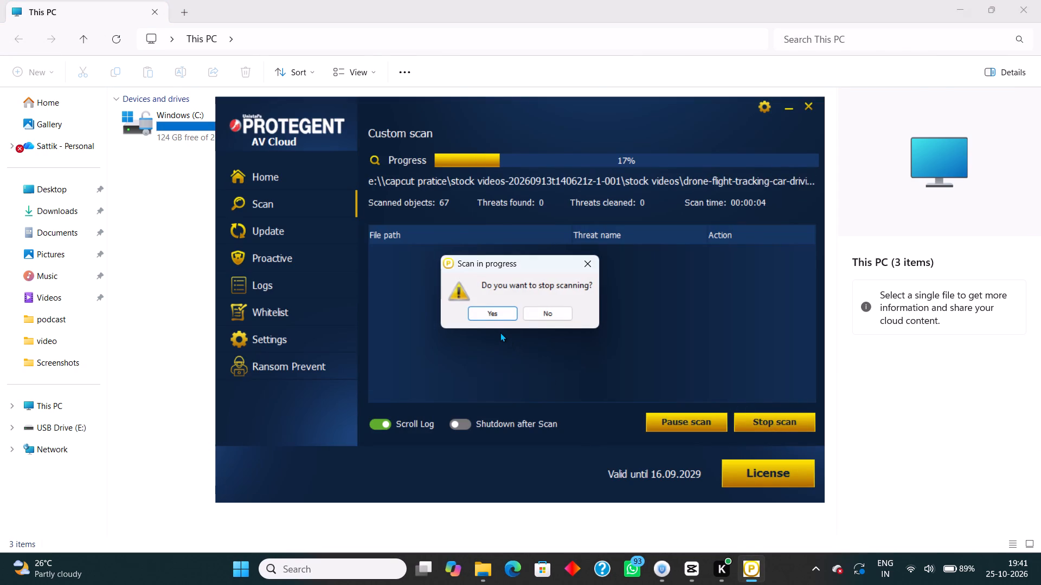
click(487, 317)
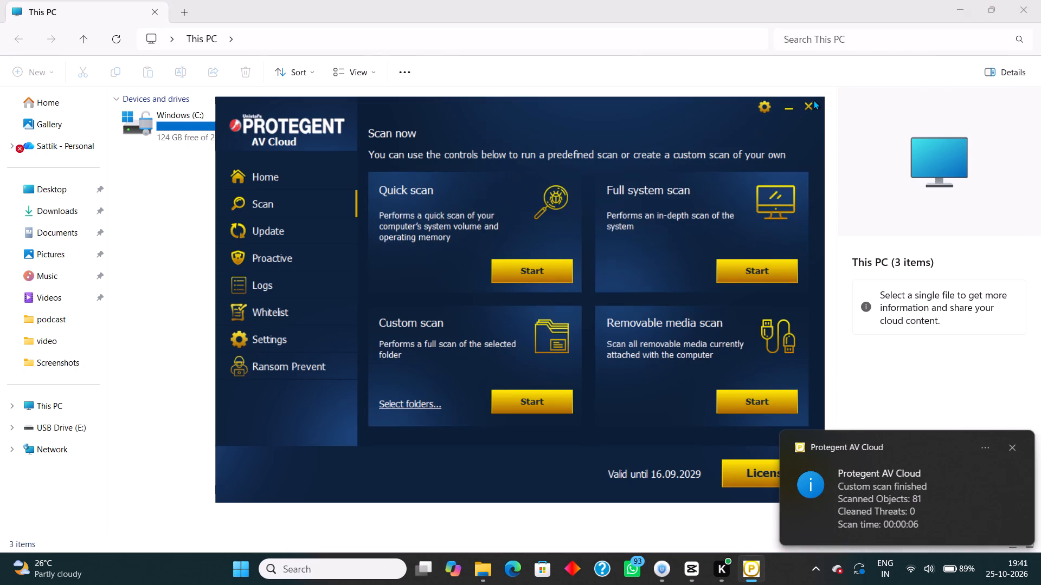
click(813, 100)
click(811, 99)
click(804, 104)
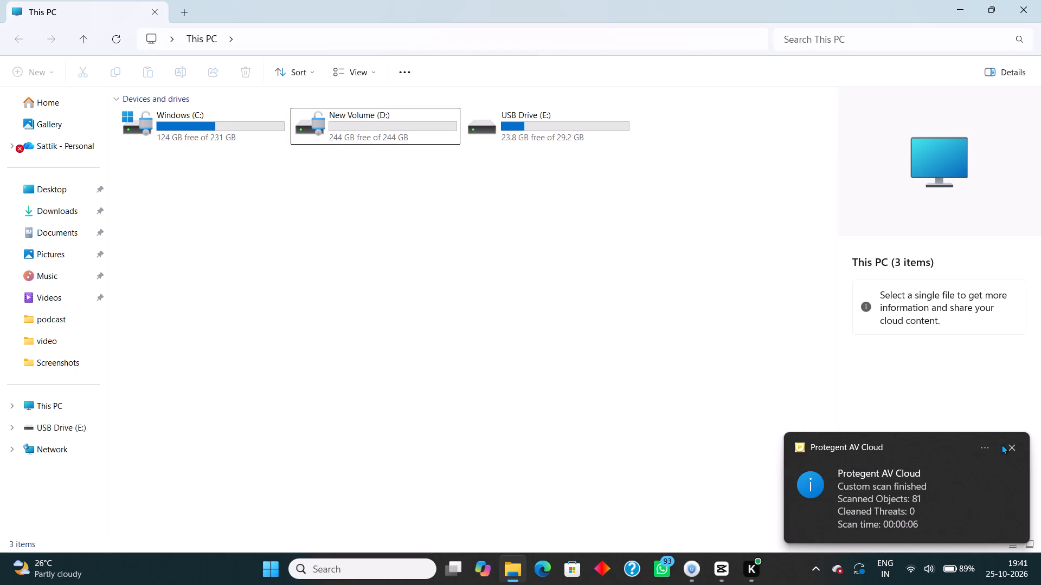
click(1010, 440)
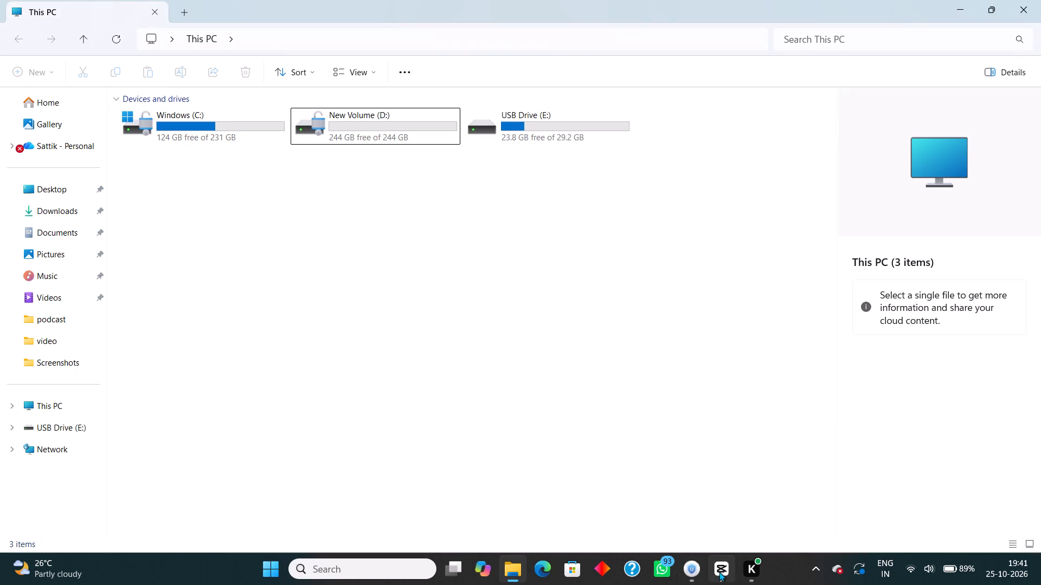
Switch to CapCut, start a media import, look in the car folder on USB Drive (E:), and close the import window.
click(719, 571)
click(291, 180)
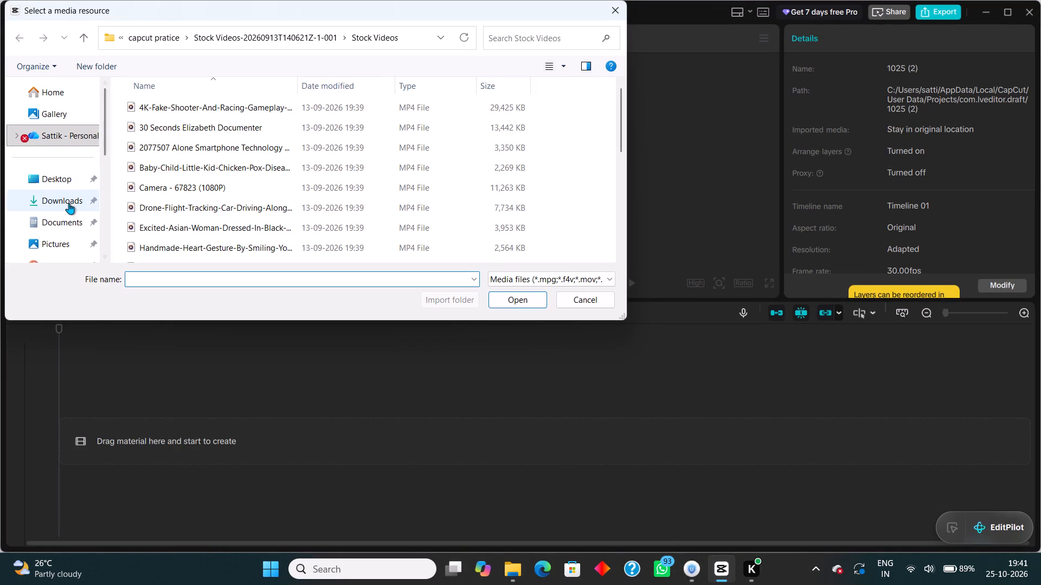
scroll(69, 203, down, 2)
click(73, 179)
click(73, 191)
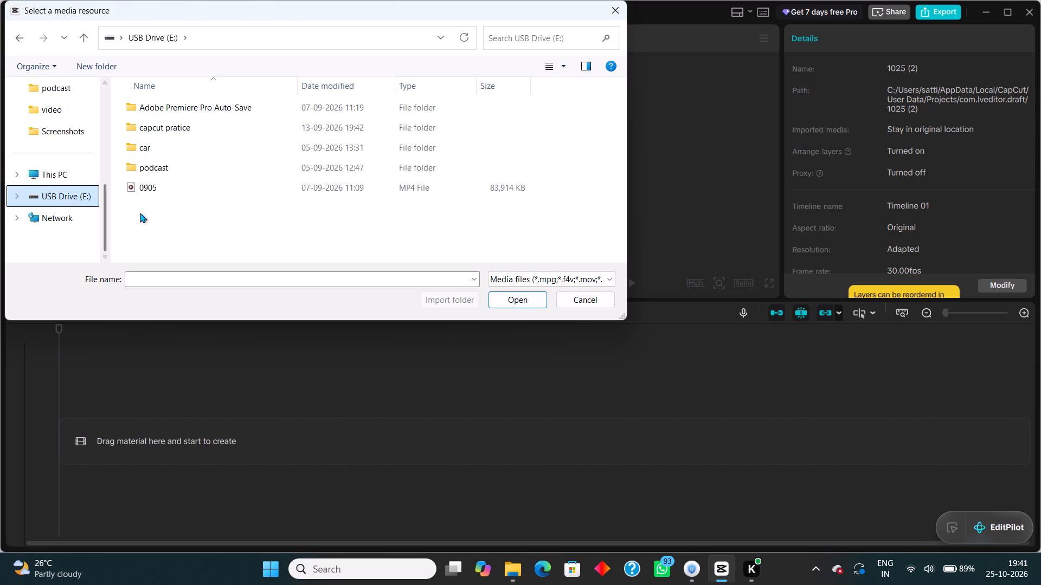
scroll(164, 190, down, 3)
scroll(164, 190, up, 2)
scroll(164, 190, down, 2)
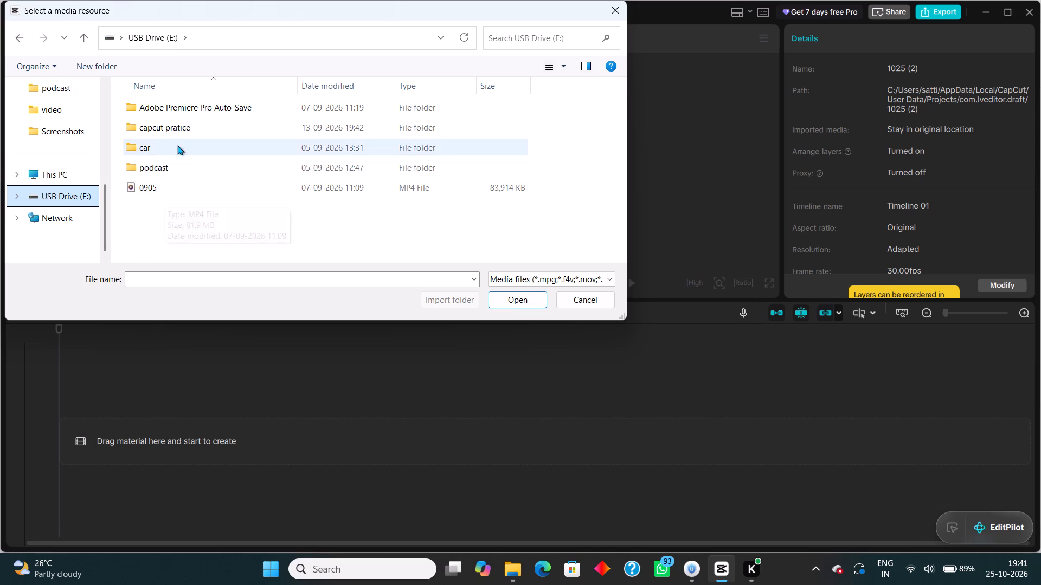
double_click(177, 145)
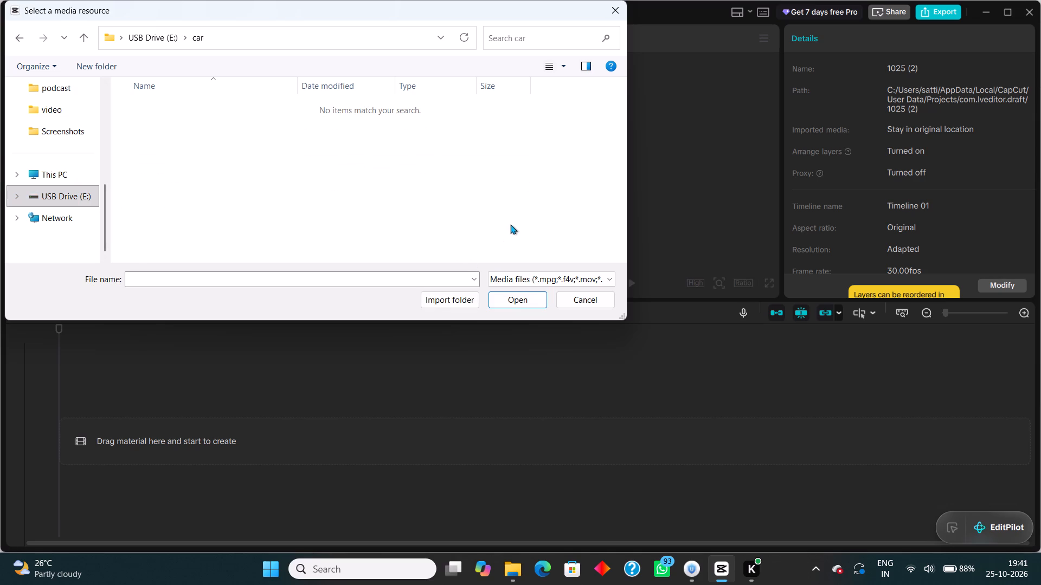
click(611, 11)
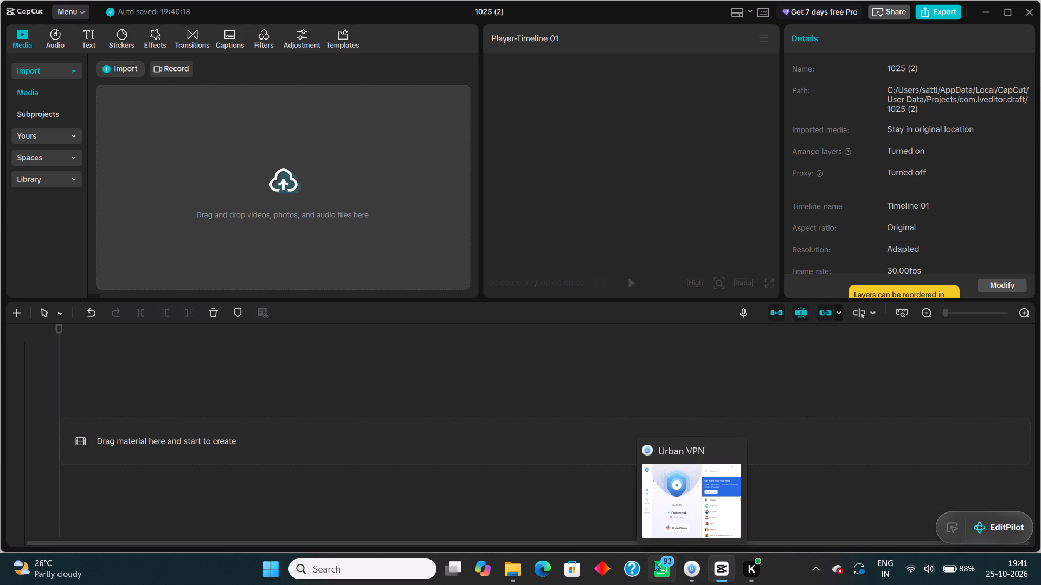
Switch to File Explorer and try to play ._B5282_12 from the Ferrari 458 zip archive on USB Drive (E:).
click(516, 564)
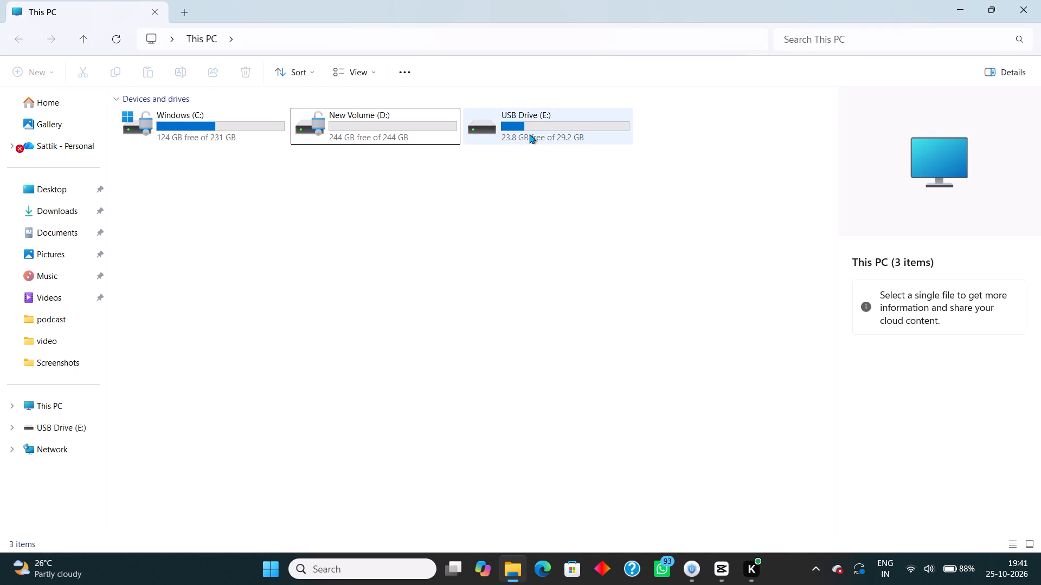
double_click(529, 134)
double_click(169, 223)
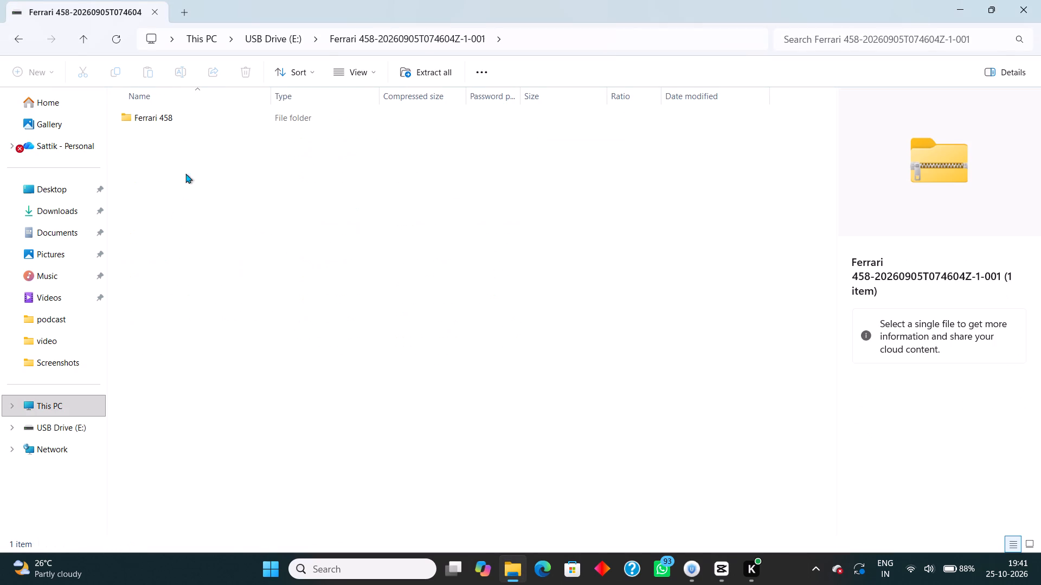
double_click(197, 121)
double_click(197, 121)
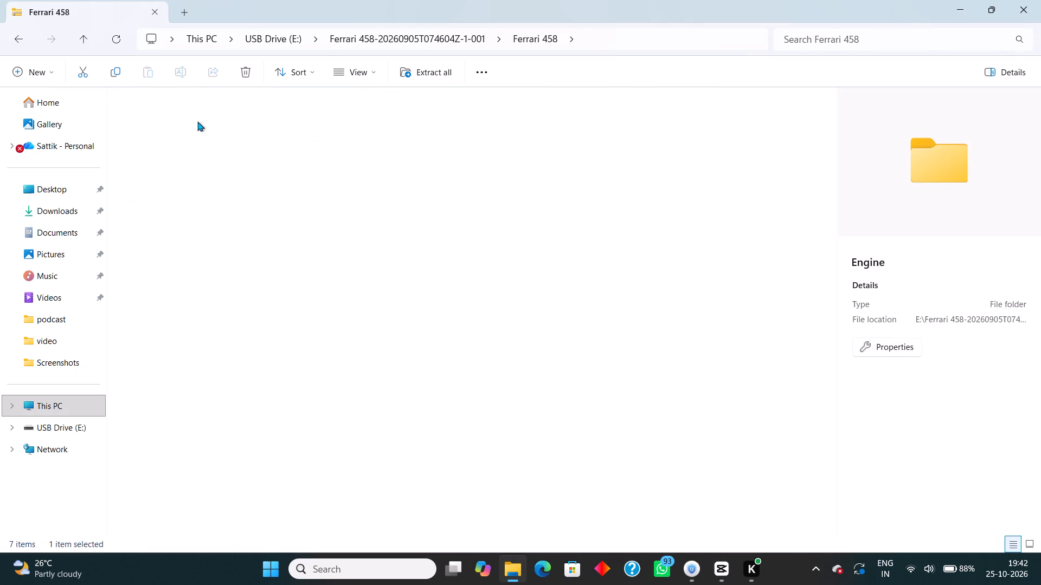
double_click(195, 123)
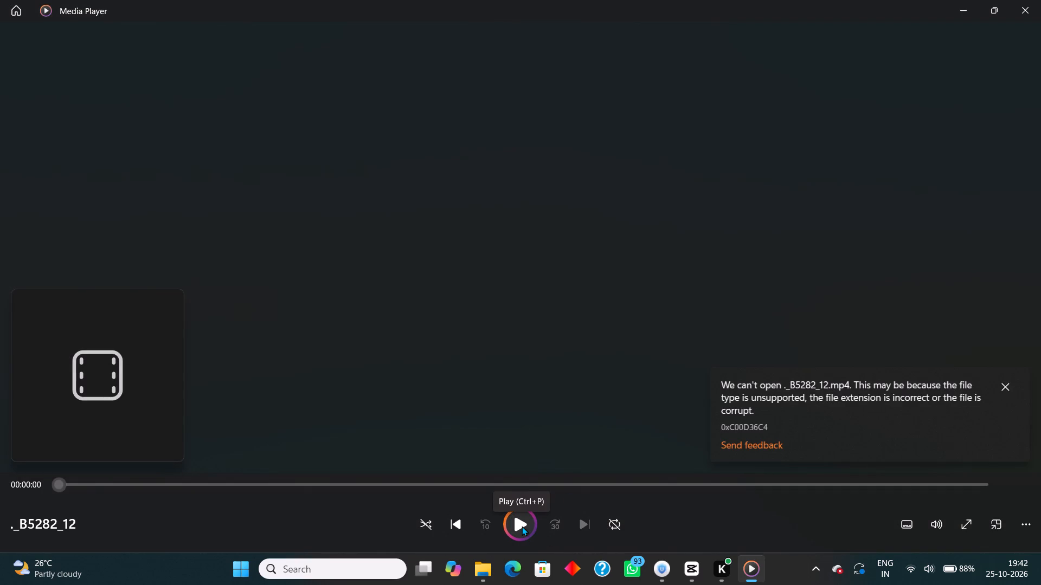
click(522, 526)
click(1040, 0)
Play the B5282_28 clip from the Ferrari 458 archive and close the player.
double_click(335, 232)
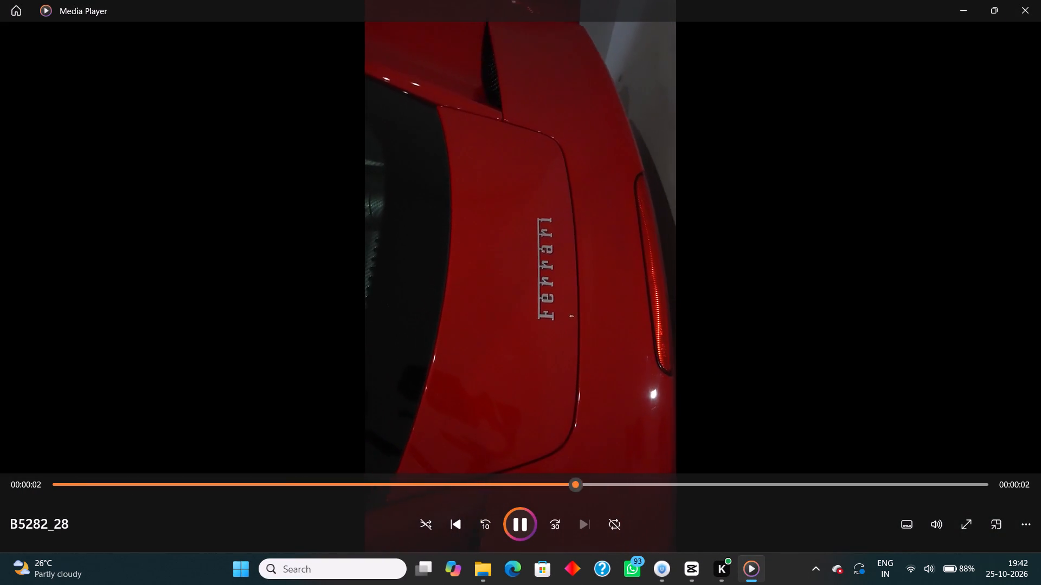
click(1040, 0)
Switch to CapCut and search the media library for "car clip".
click(714, 569)
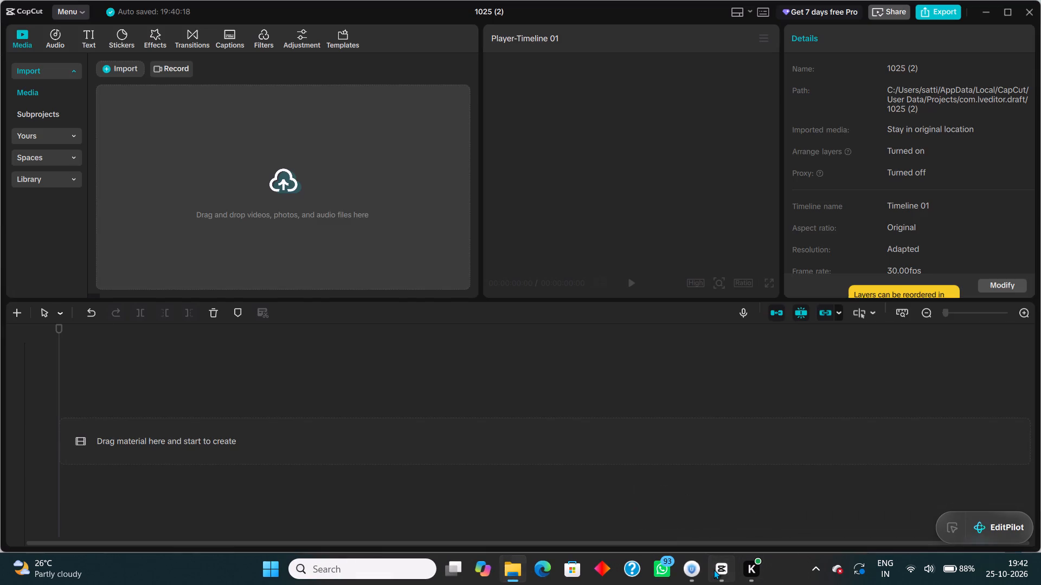
click(44, 181)
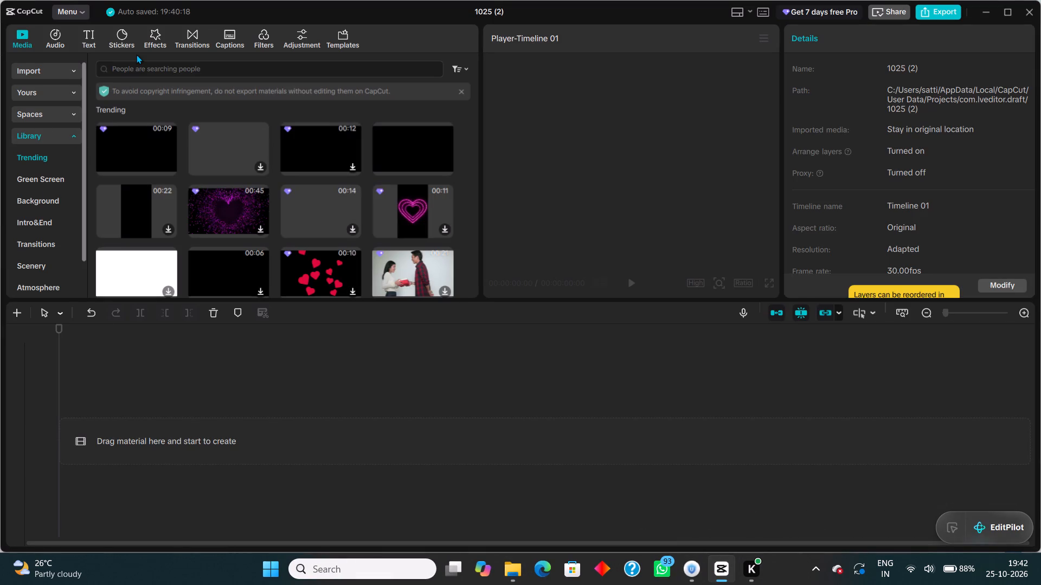
click(138, 66)
text(car)
key(space)
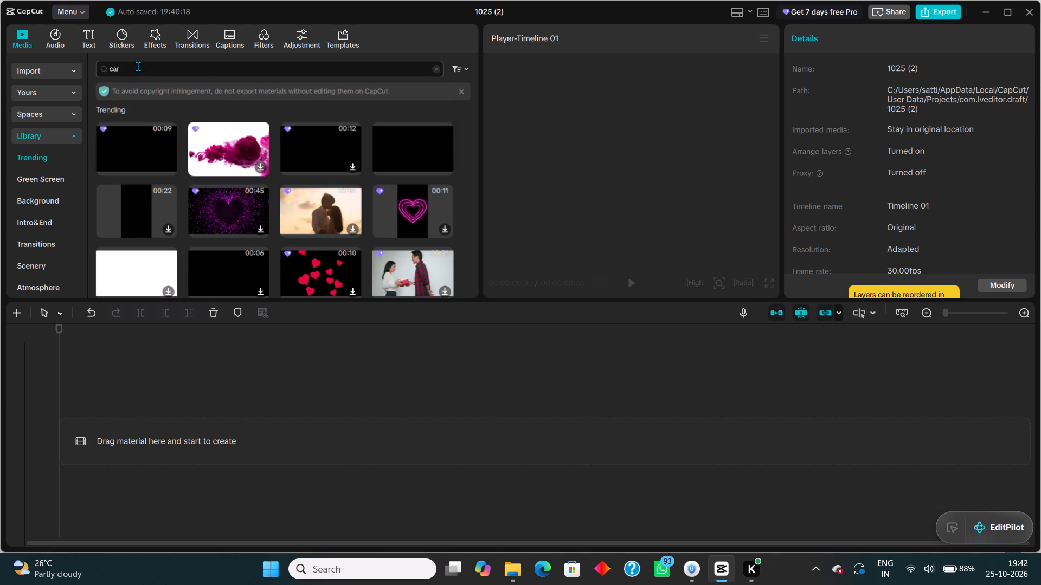
key(c)
text(lip)
key(Return)
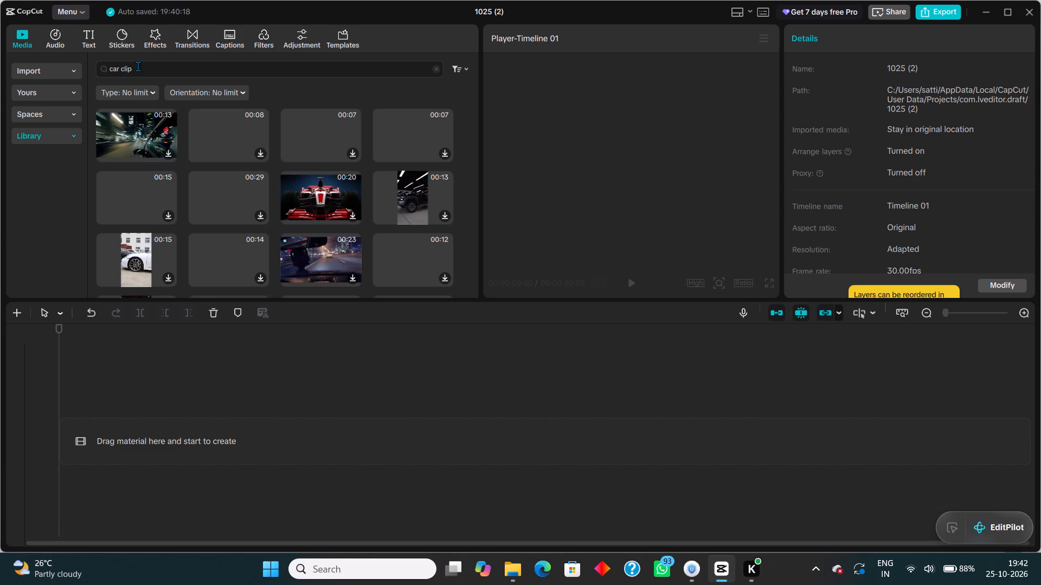
Download the 13-second night driving clip and the 7-second orange sports car clip from the library results.
click(165, 150)
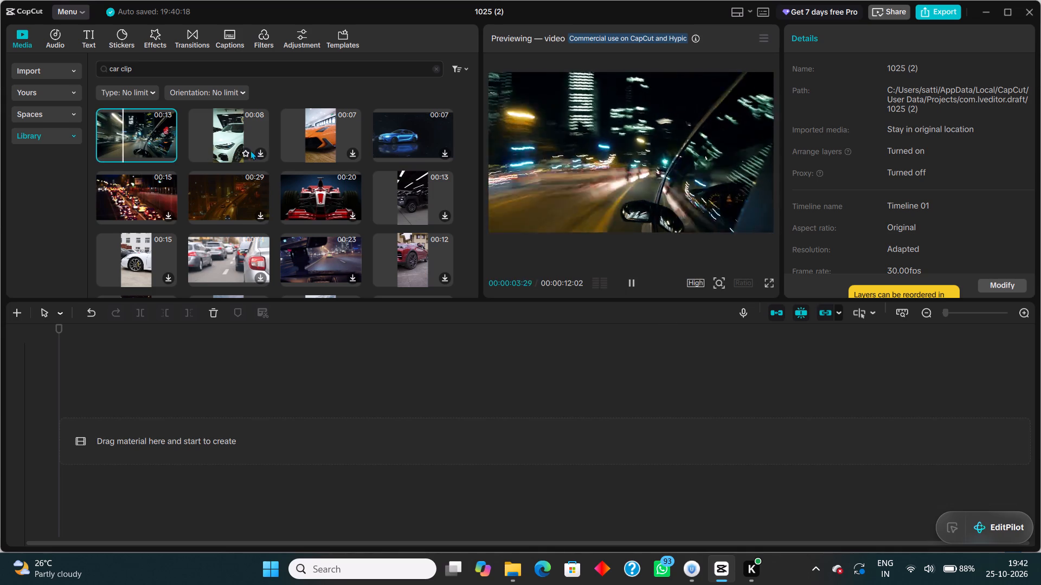
click(354, 149)
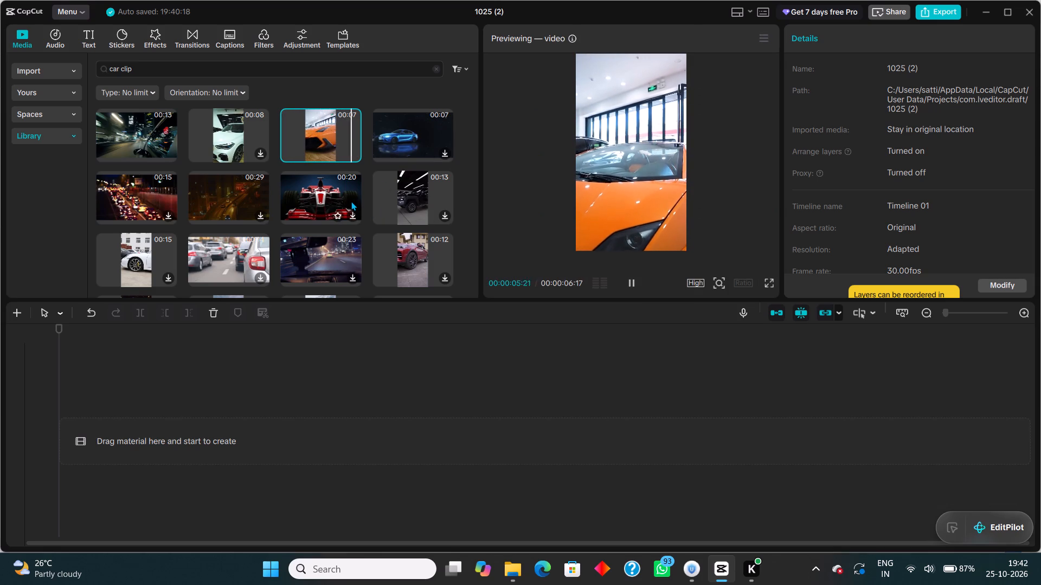
Download the 13-second red car, 8-second open-hood and 14-second white car clips from the library results, replaying the open-hood clip.
scroll(343, 196, down, 1)
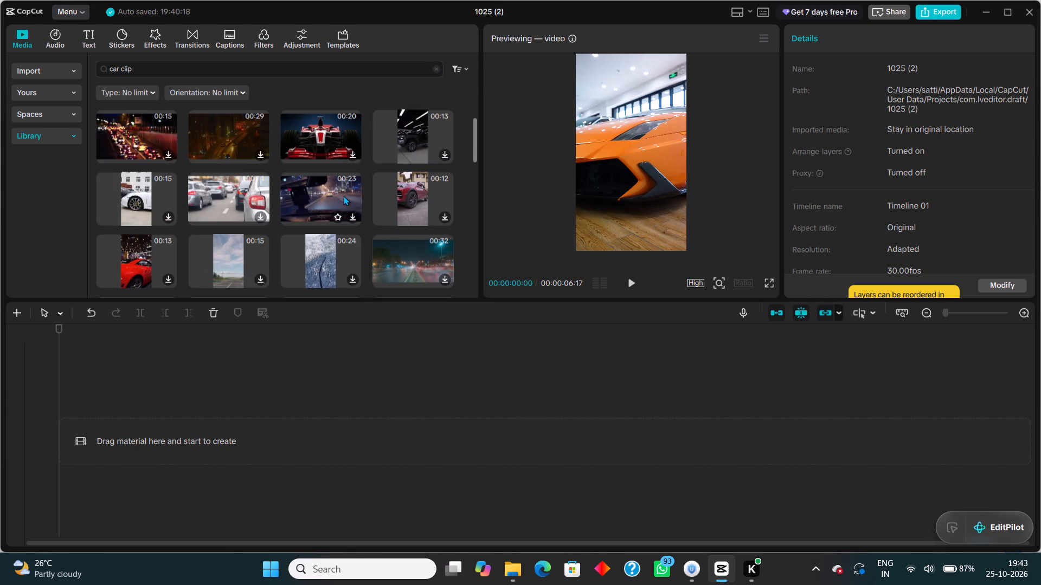
scroll(325, 203, down, 1)
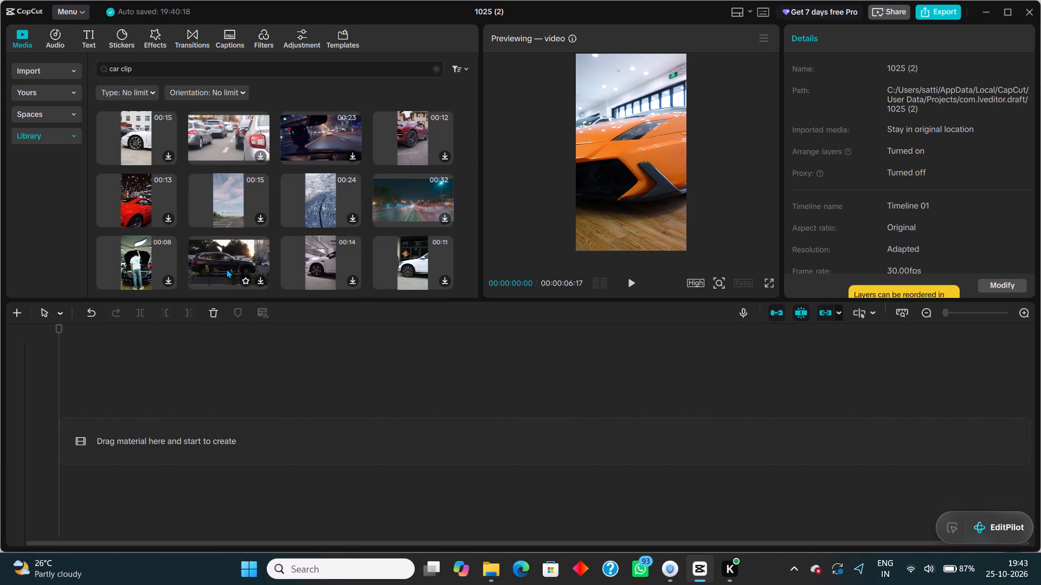
click(166, 214)
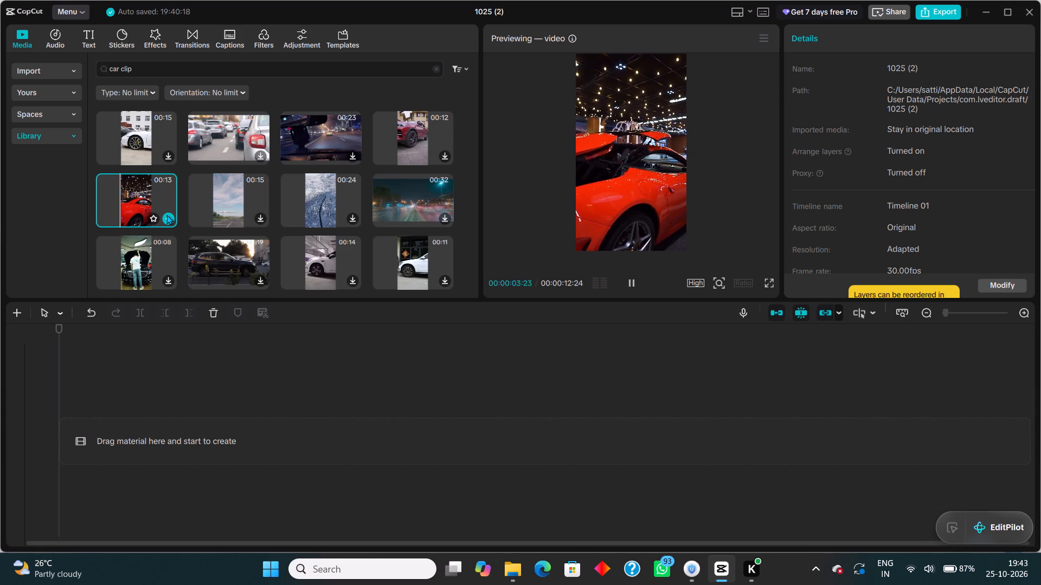
click(168, 277)
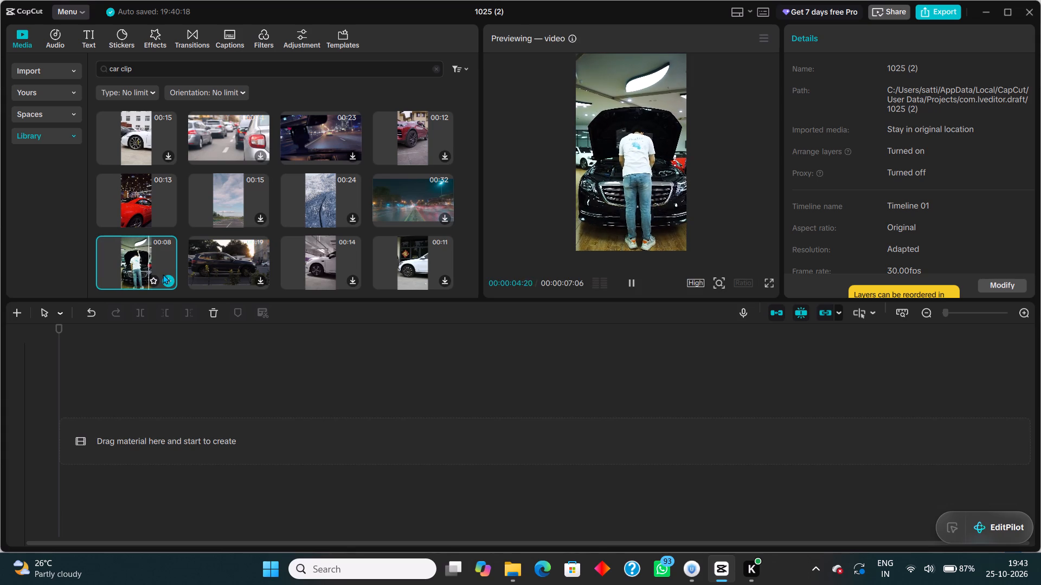
drag(154, 267, 147, 262)
click(138, 253)
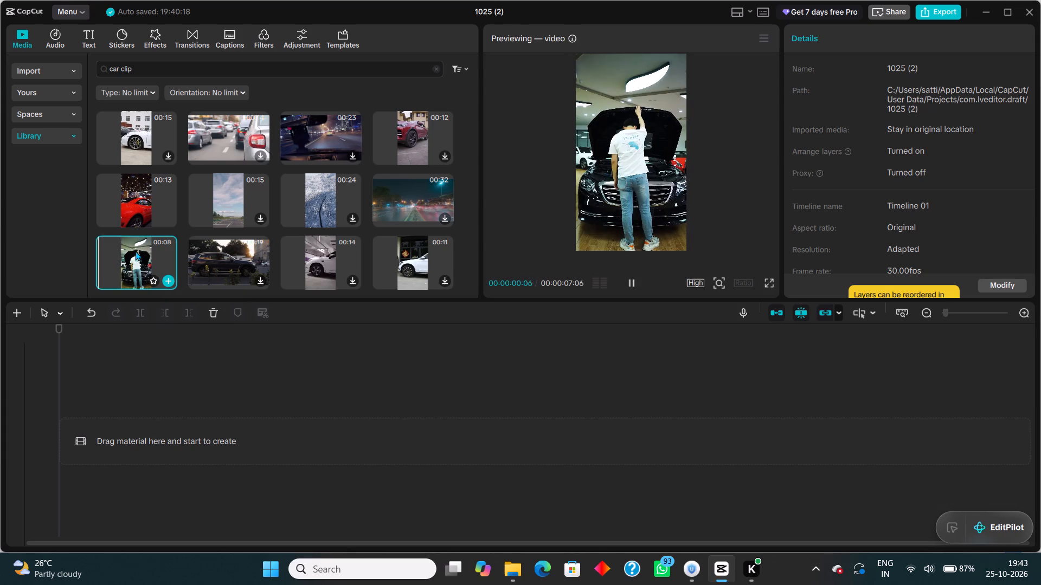
click(349, 278)
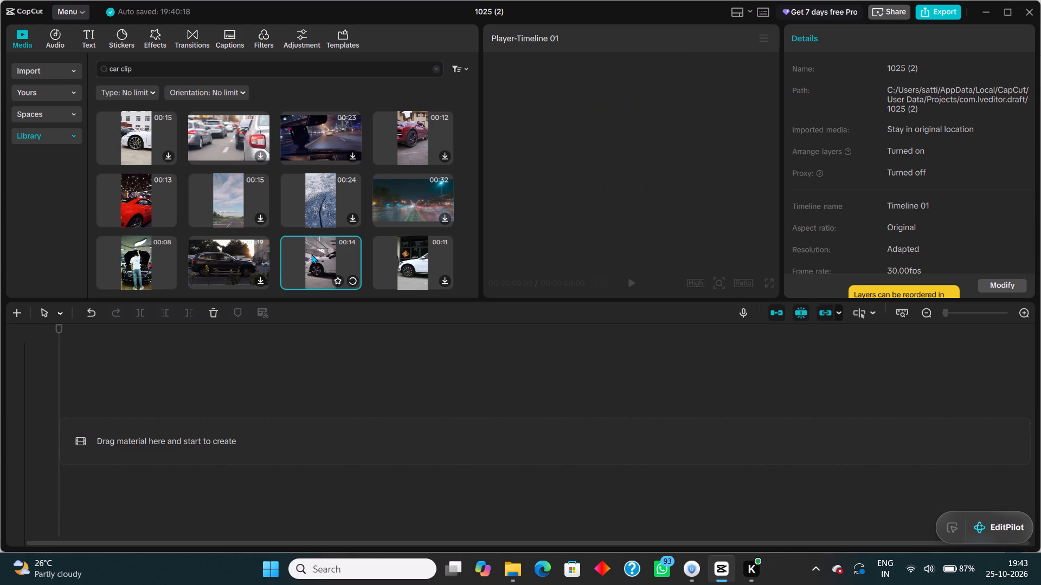
Filter the car clip search by type to Videos, leaving the orientation unrestricted.
click(222, 89)
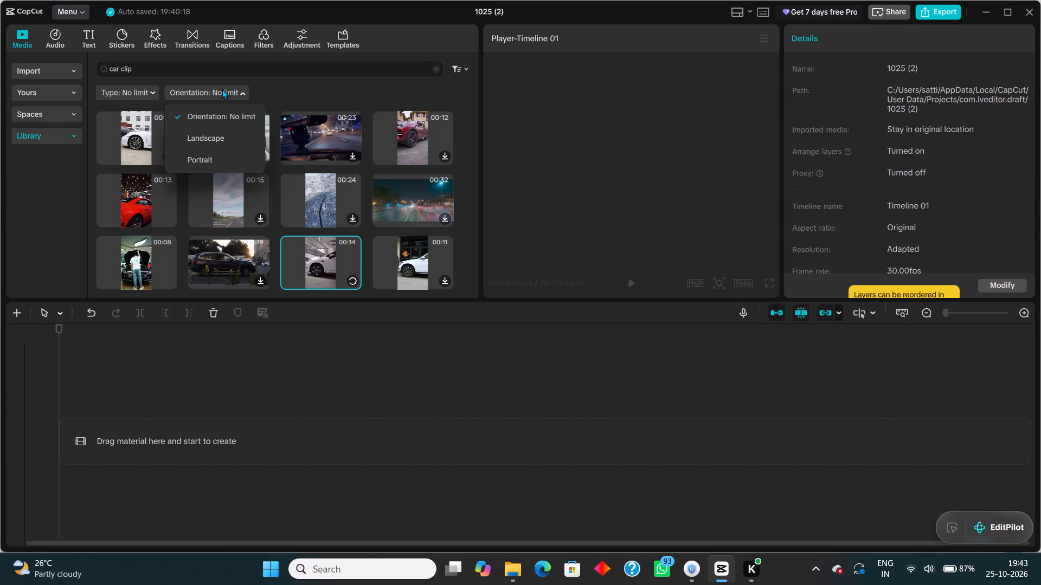
click(222, 89)
click(136, 93)
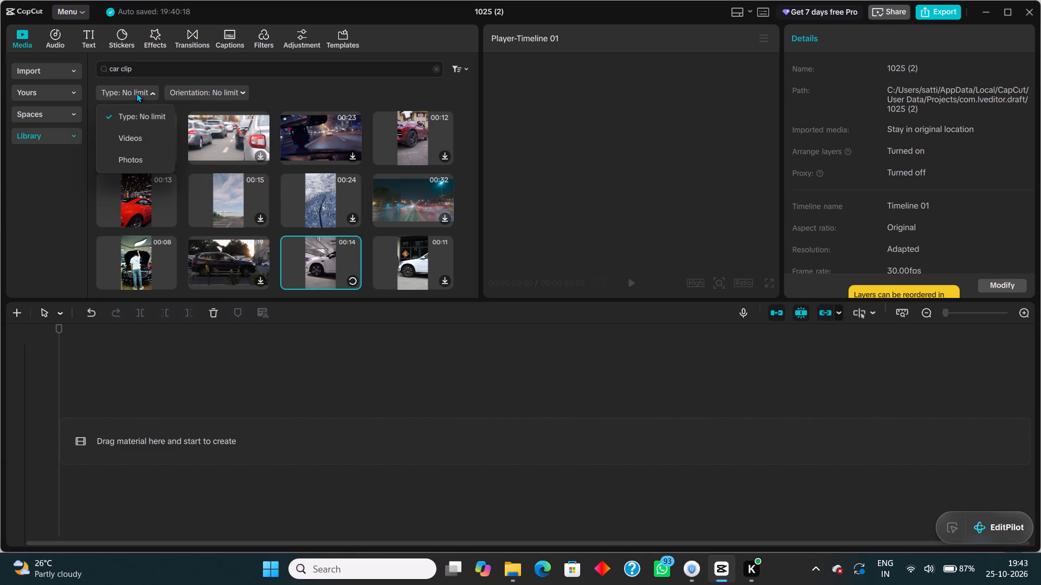
click(135, 140)
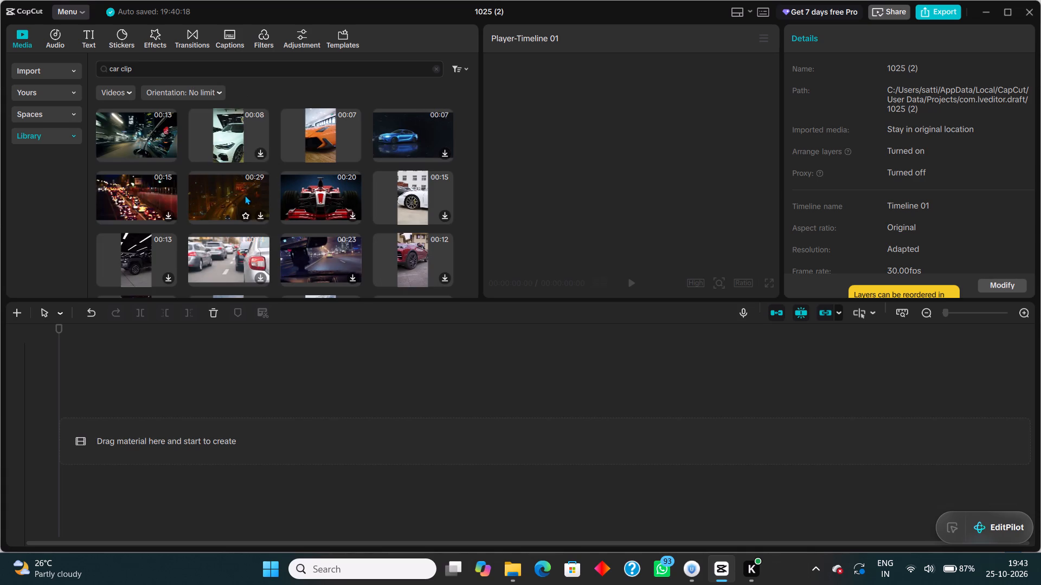
Download the 14-second white car clip shot in a parking garage from the library results and add it to the timeline.
scroll(357, 229, down, 1)
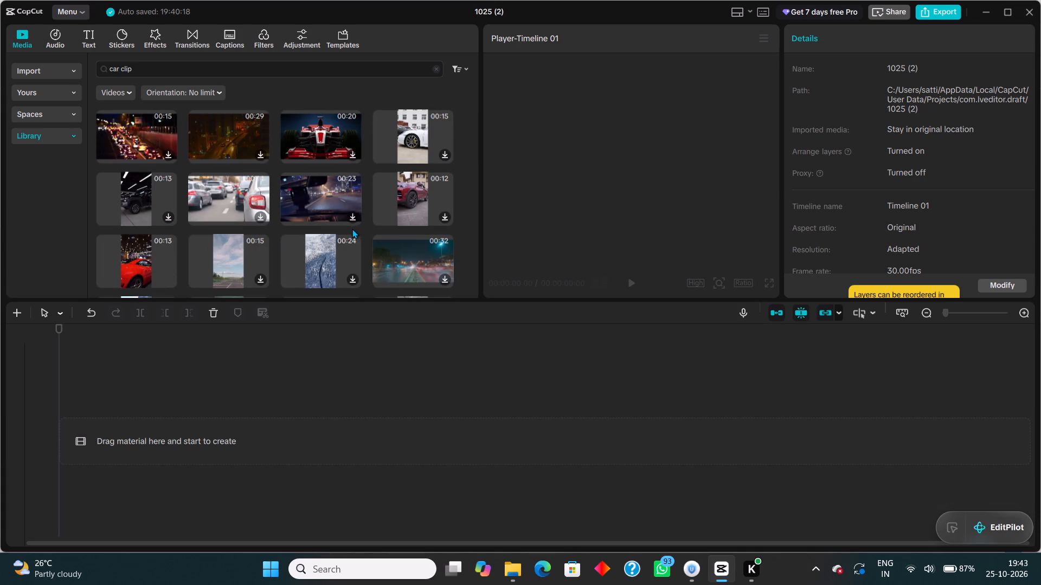
scroll(333, 228, down, 1)
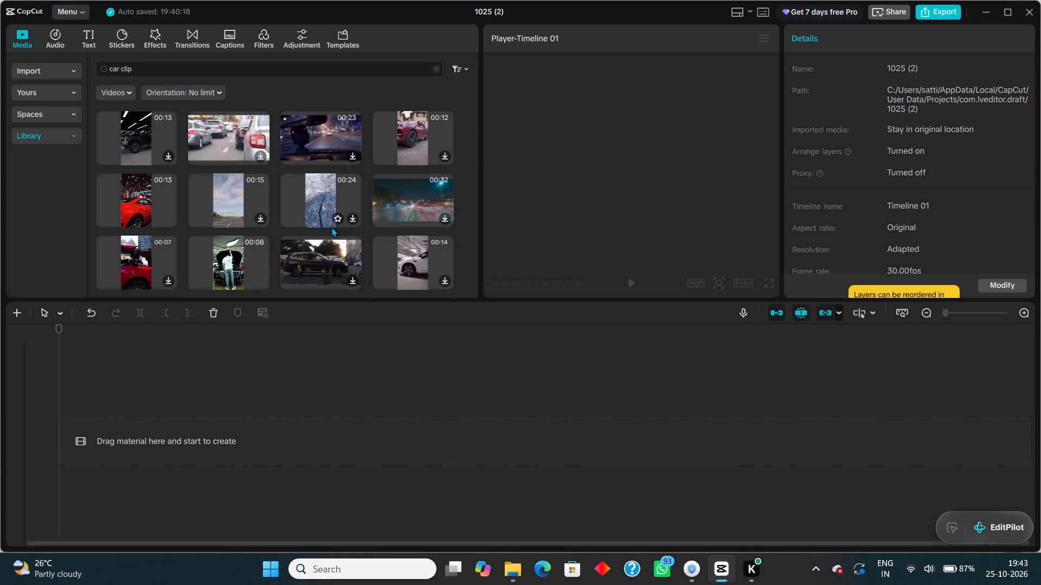
scroll(424, 261, down, 1)
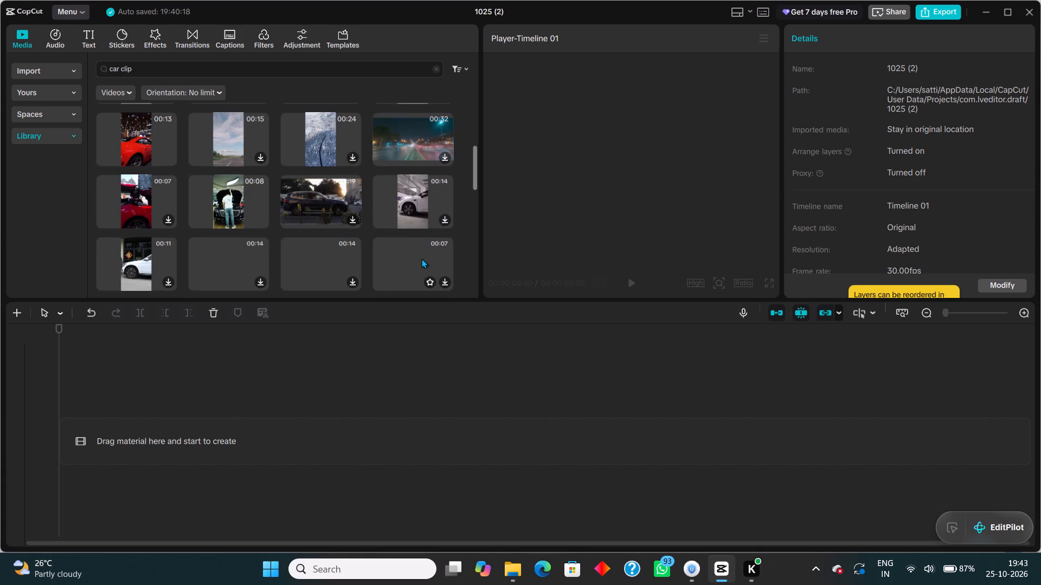
click(445, 219)
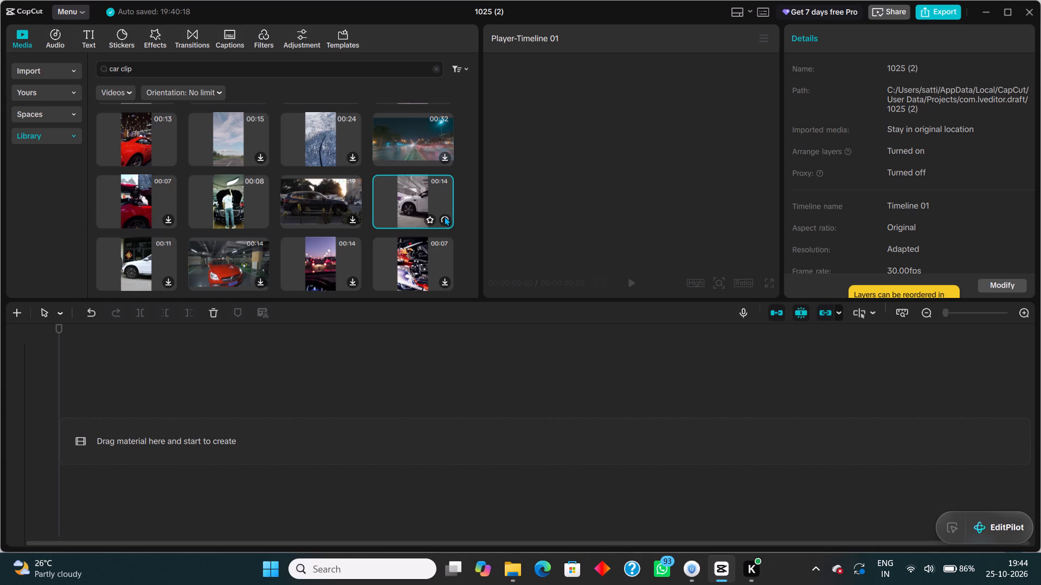
drag(426, 199, 410, 218)
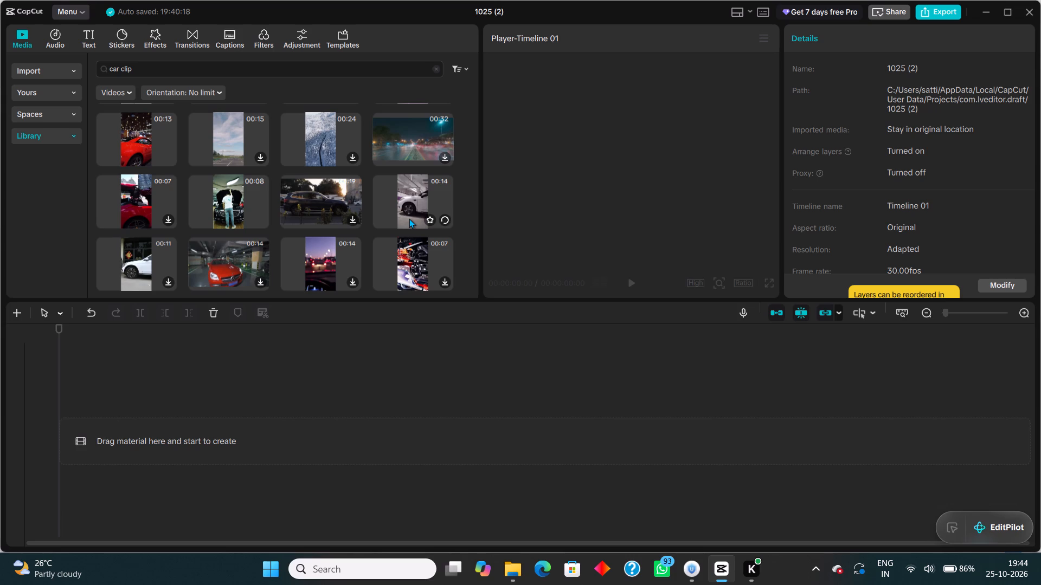
click(447, 221)
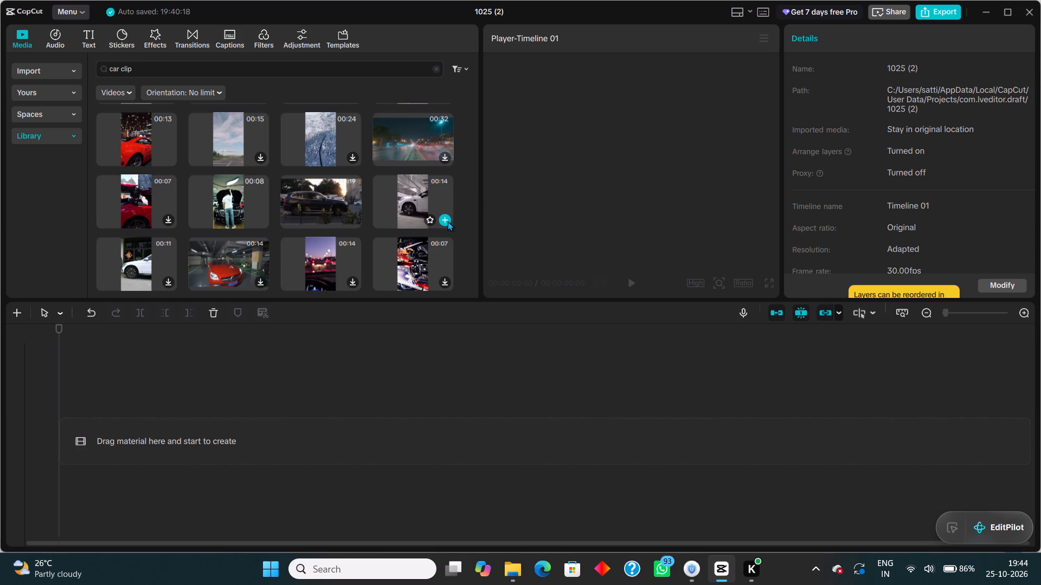
click(447, 221)
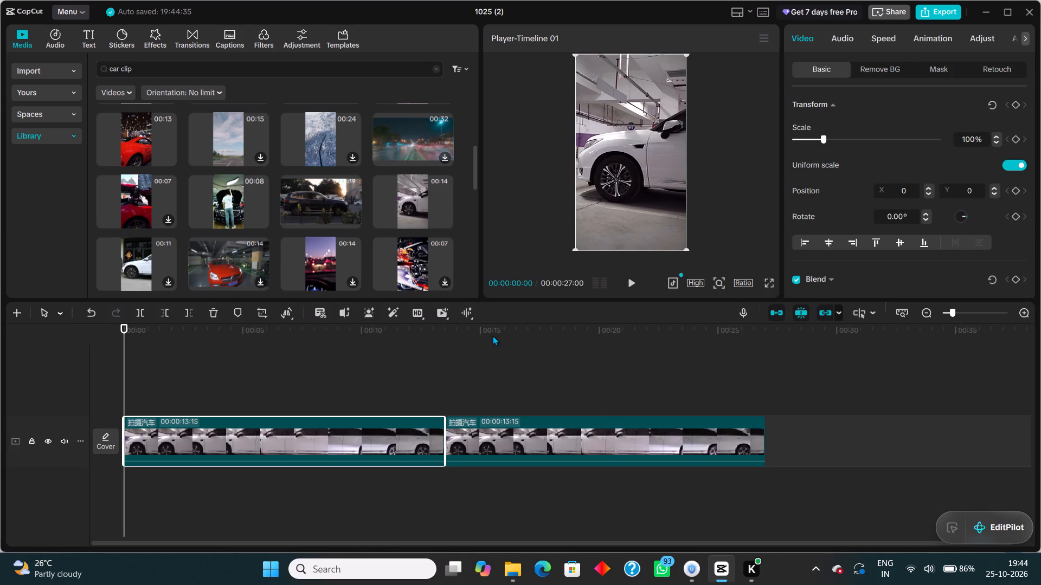
Play the white car footage and delete its duplicate, the second clip on the timeline.
click(635, 282)
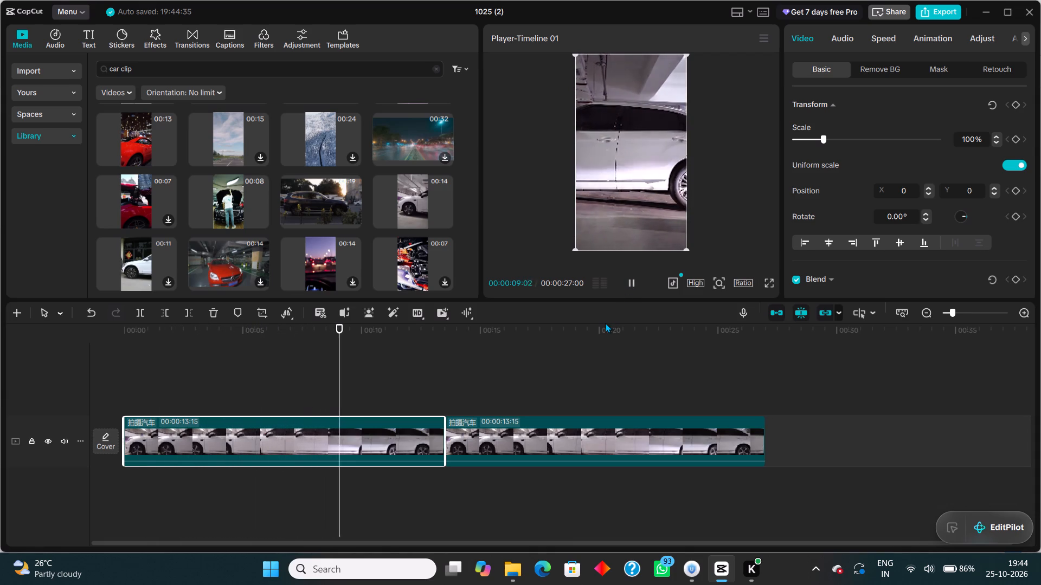
click(590, 446)
right_click(585, 435)
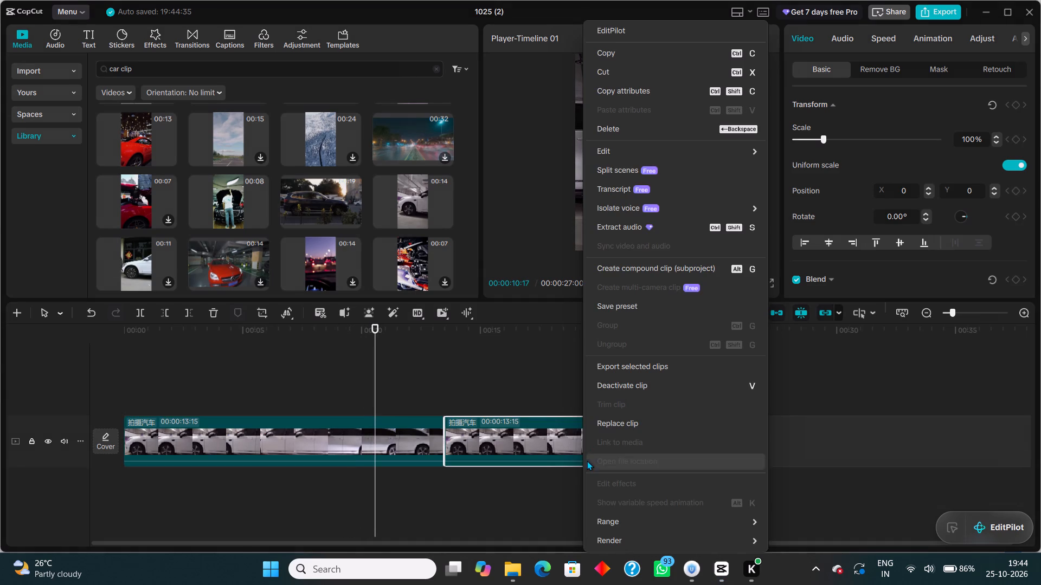
click(605, 136)
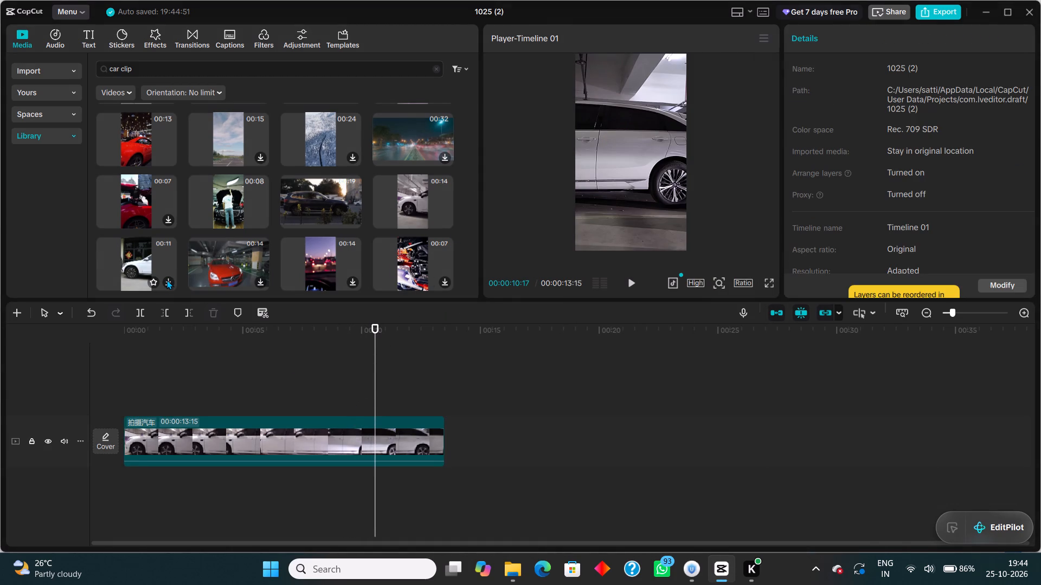
Download the 11-second white car and 14-second red car clips, and append the red car clip to the timeline.
click(166, 279)
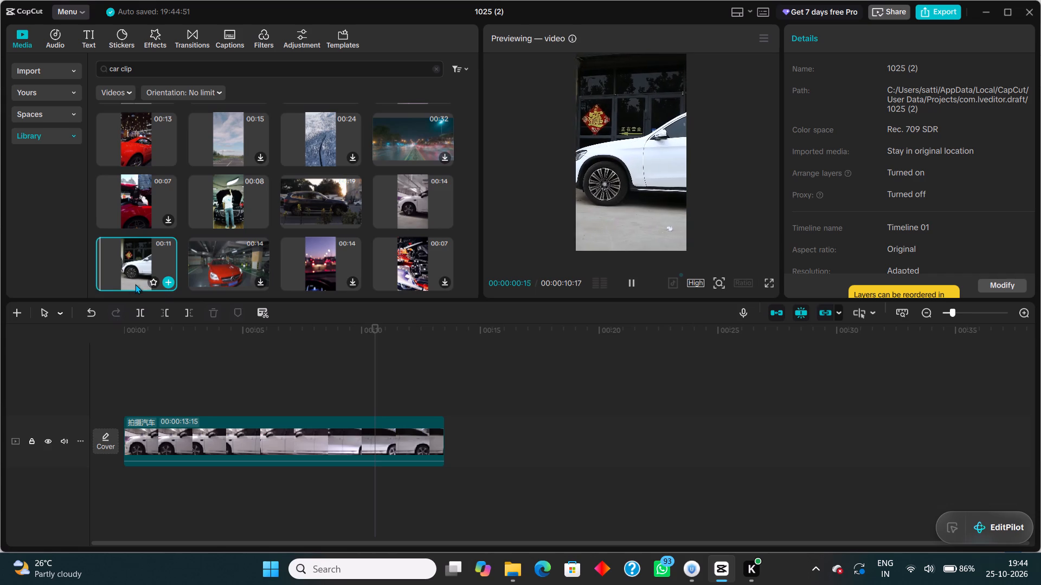
click(256, 283)
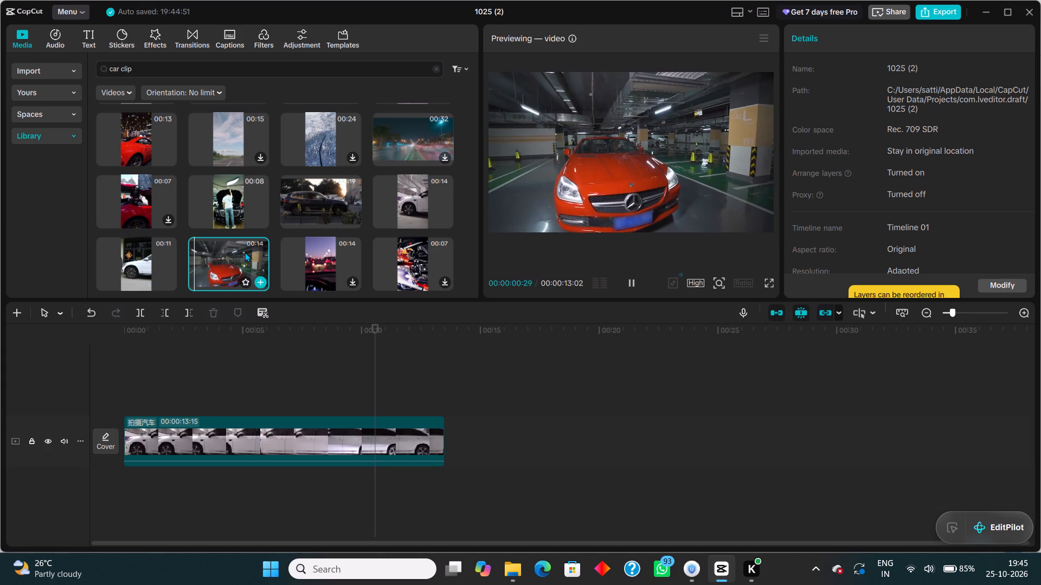
drag(244, 252, 467, 445)
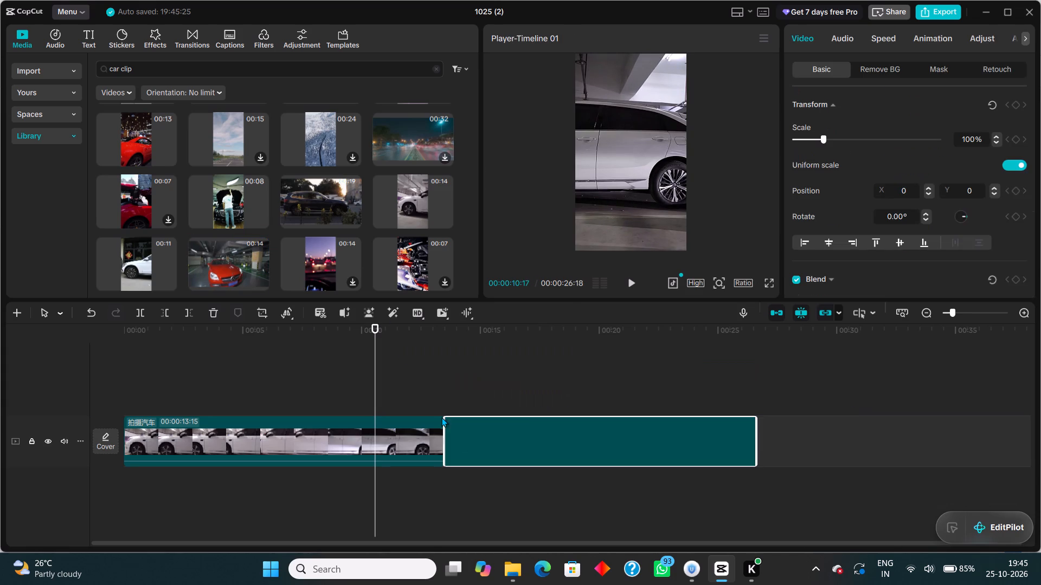
Append the 7-second orange sports car clip to the timeline, followed by the newly downloaded 15-second white sports car clip.
scroll(378, 224, up, 4)
drag(305, 132, 477, 225)
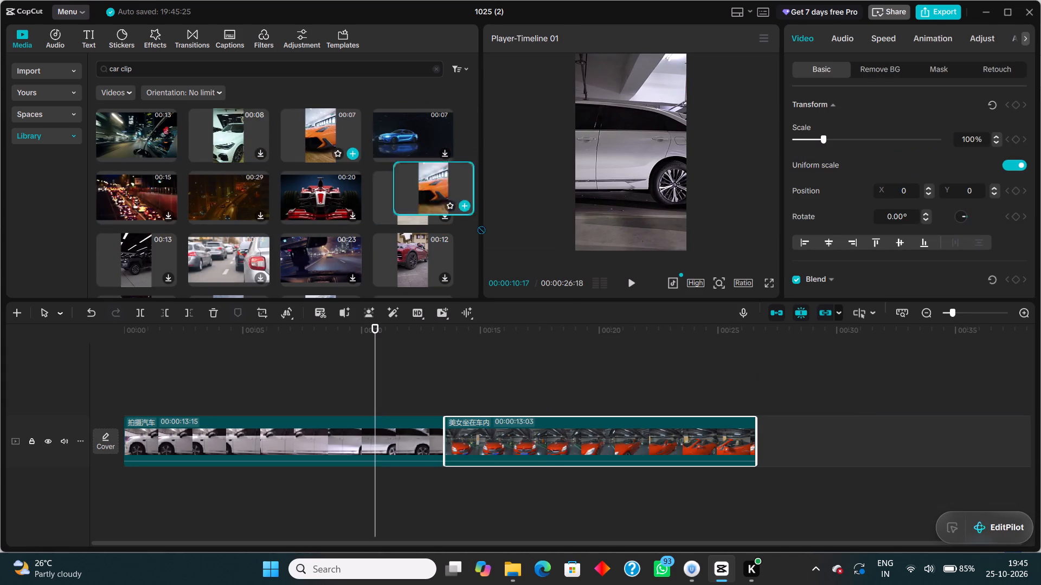
drag(477, 225, 792, 422)
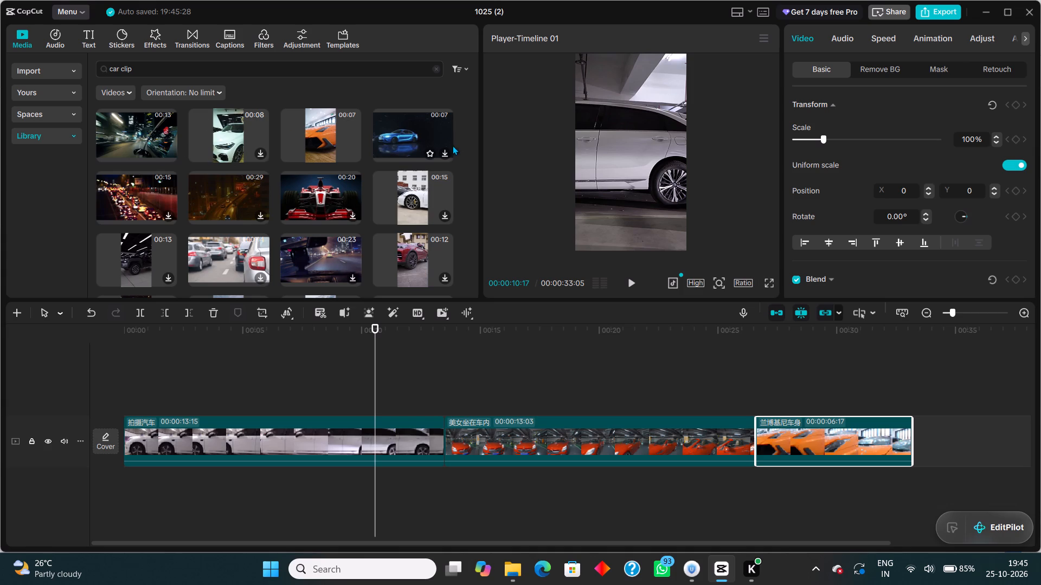
scroll(324, 217, down, 1)
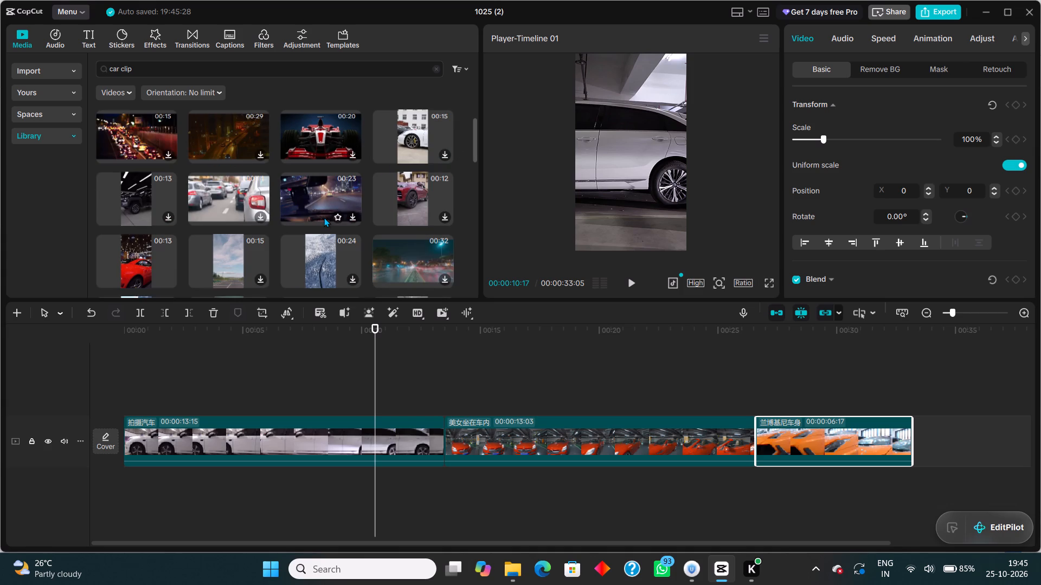
click(448, 152)
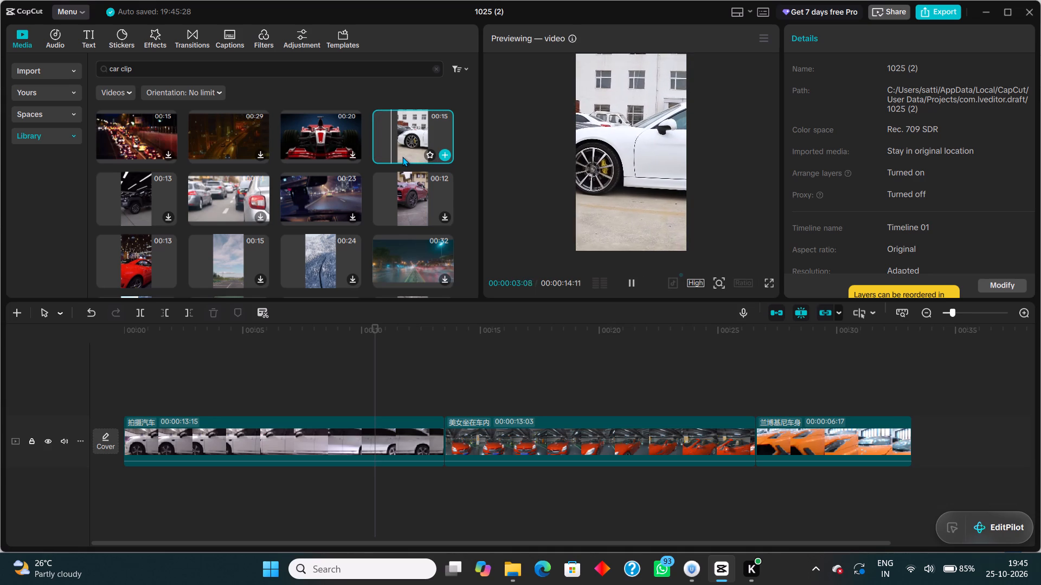
drag(402, 157, 929, 434)
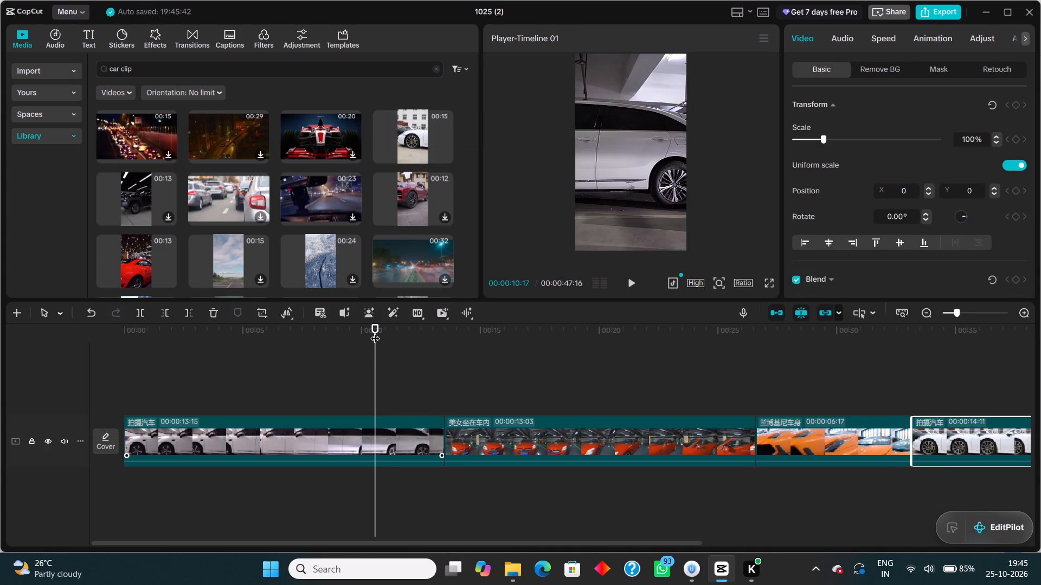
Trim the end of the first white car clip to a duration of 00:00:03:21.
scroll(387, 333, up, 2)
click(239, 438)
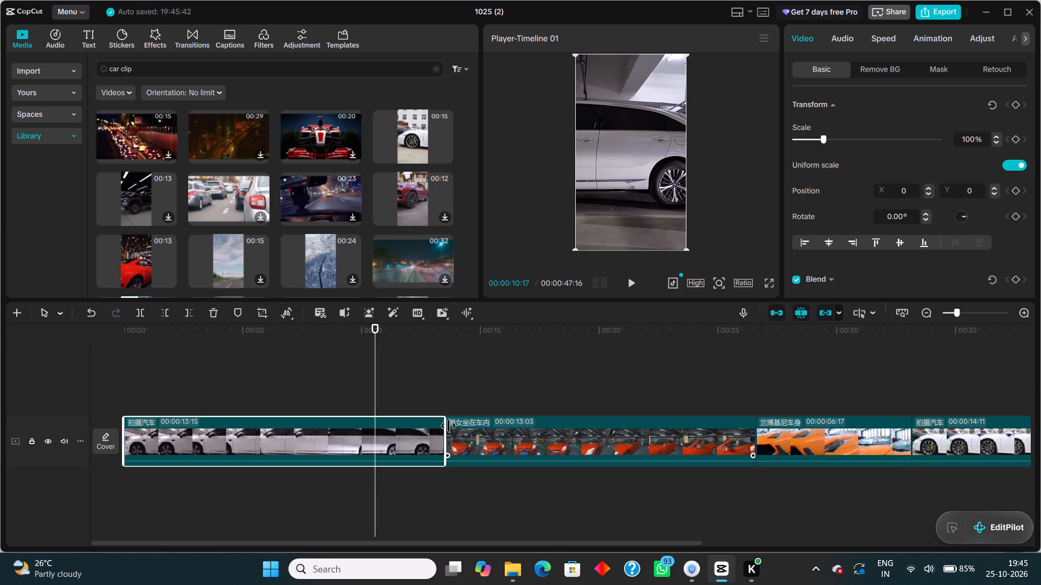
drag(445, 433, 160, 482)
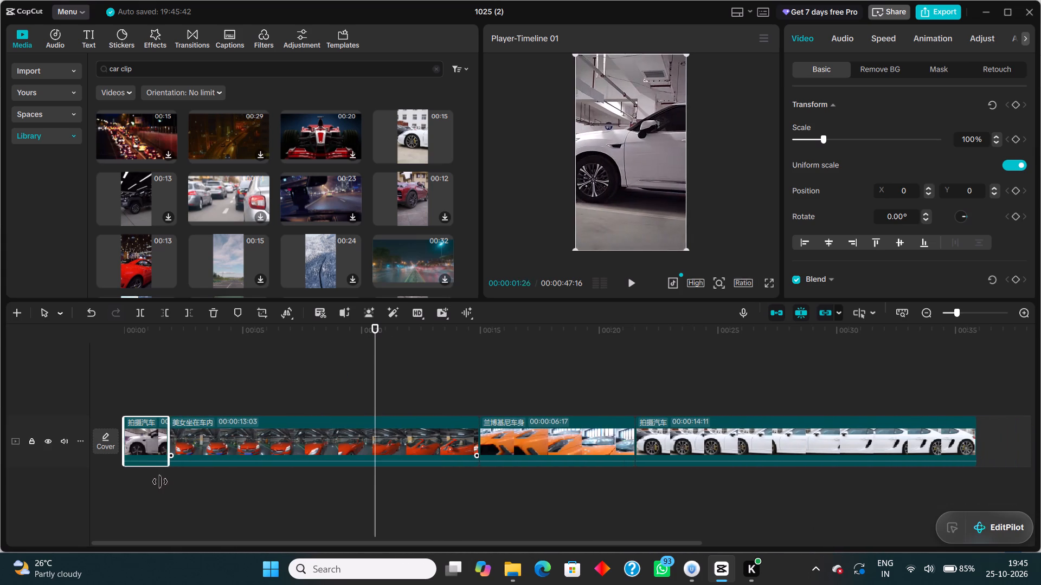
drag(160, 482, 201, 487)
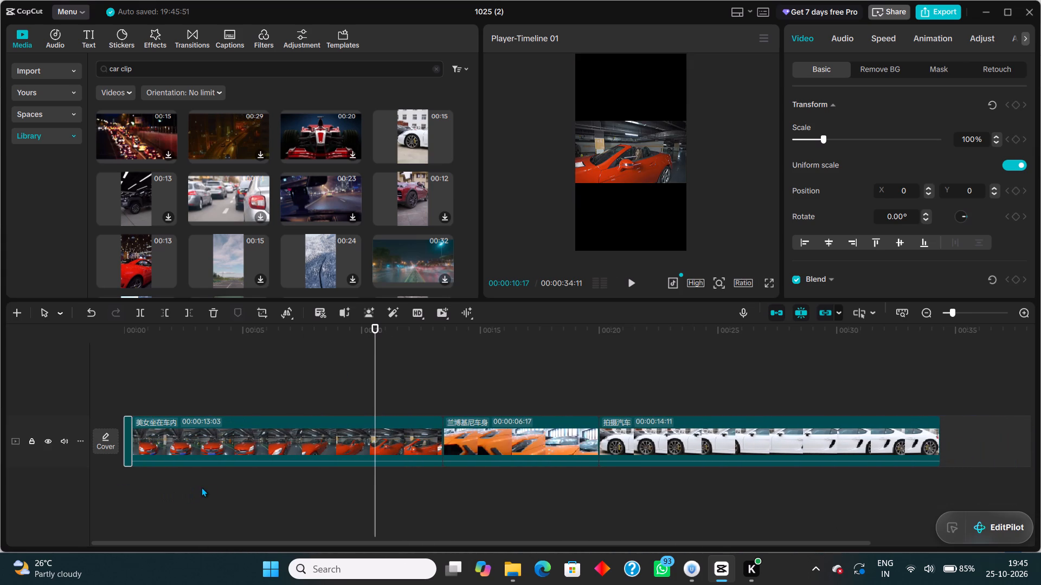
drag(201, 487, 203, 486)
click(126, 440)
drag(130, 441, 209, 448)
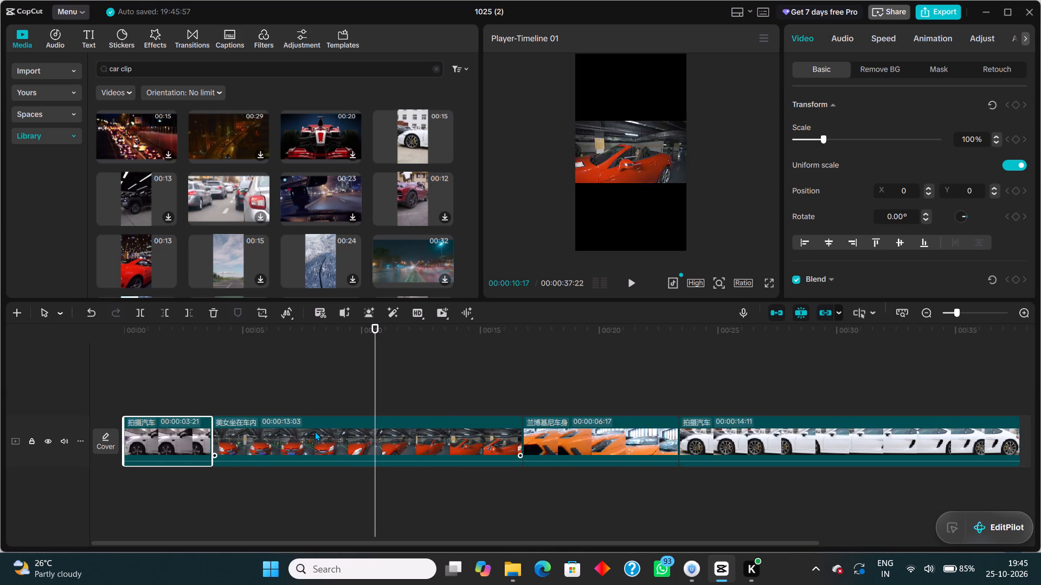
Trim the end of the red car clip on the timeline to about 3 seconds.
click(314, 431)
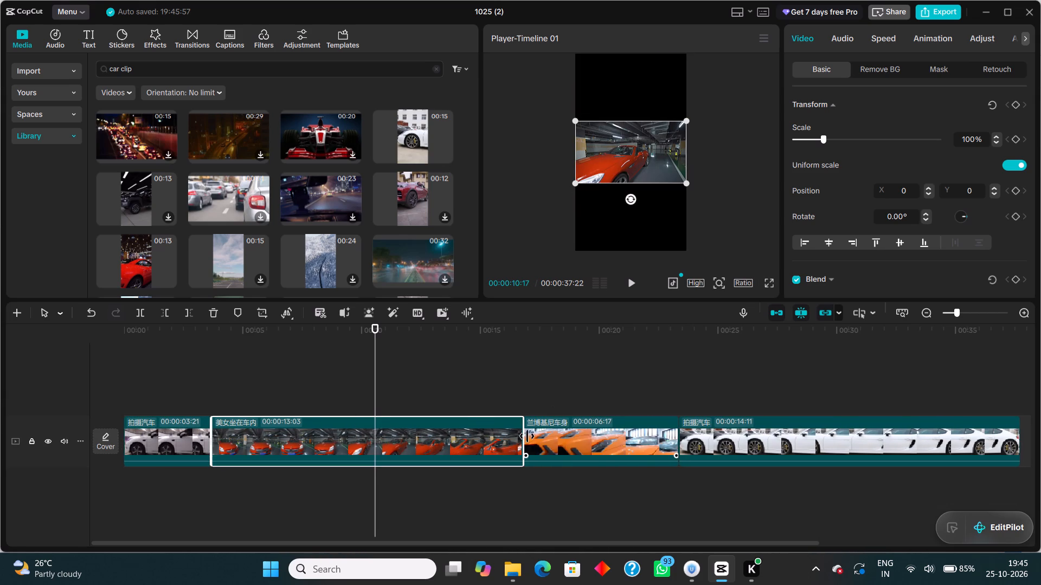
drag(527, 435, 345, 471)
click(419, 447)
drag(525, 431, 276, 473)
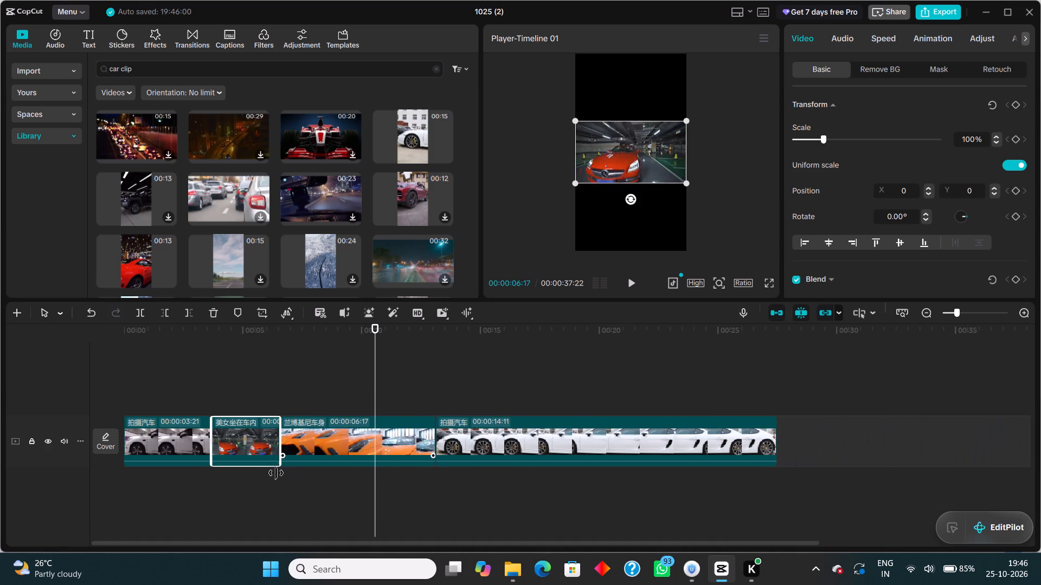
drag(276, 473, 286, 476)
Trim the ends of the orange sports car clip and the final white sports car clip to about 3 seconds each.
click(327, 459)
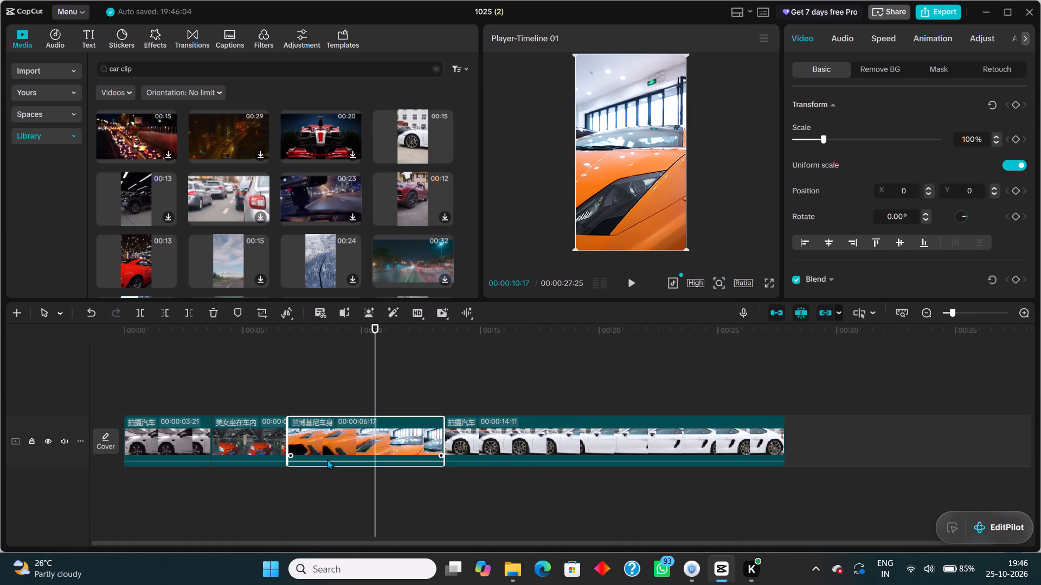
drag(447, 428, 366, 459)
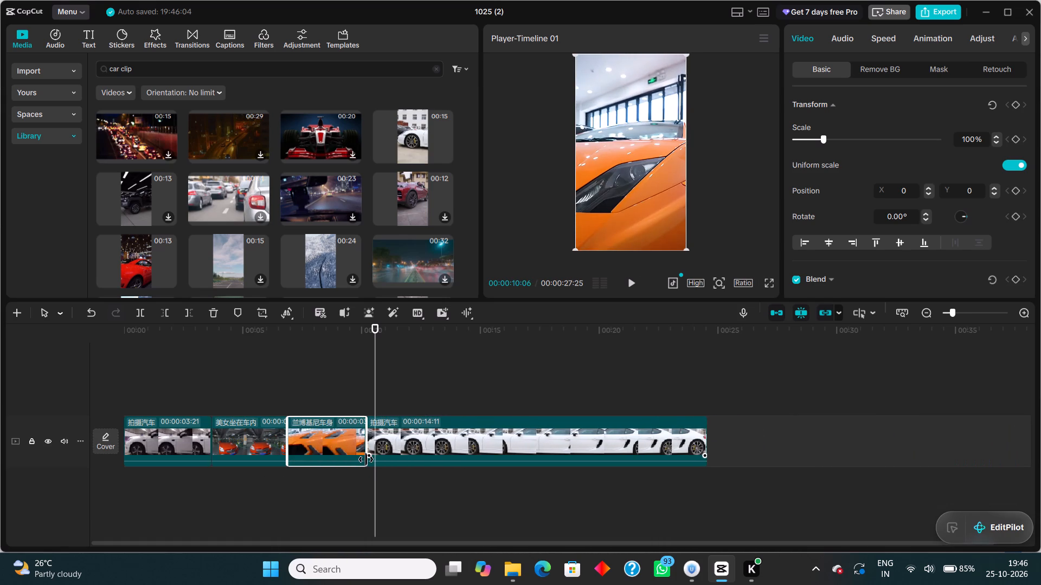
drag(366, 459, 364, 459)
click(438, 446)
drag(707, 442, 704, 442)
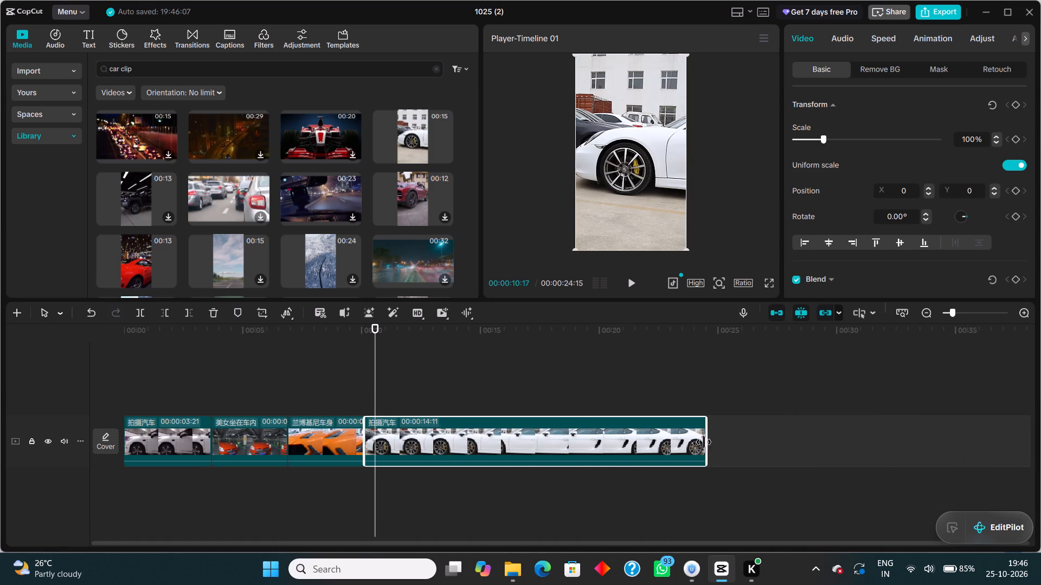
drag(704, 442, 432, 465)
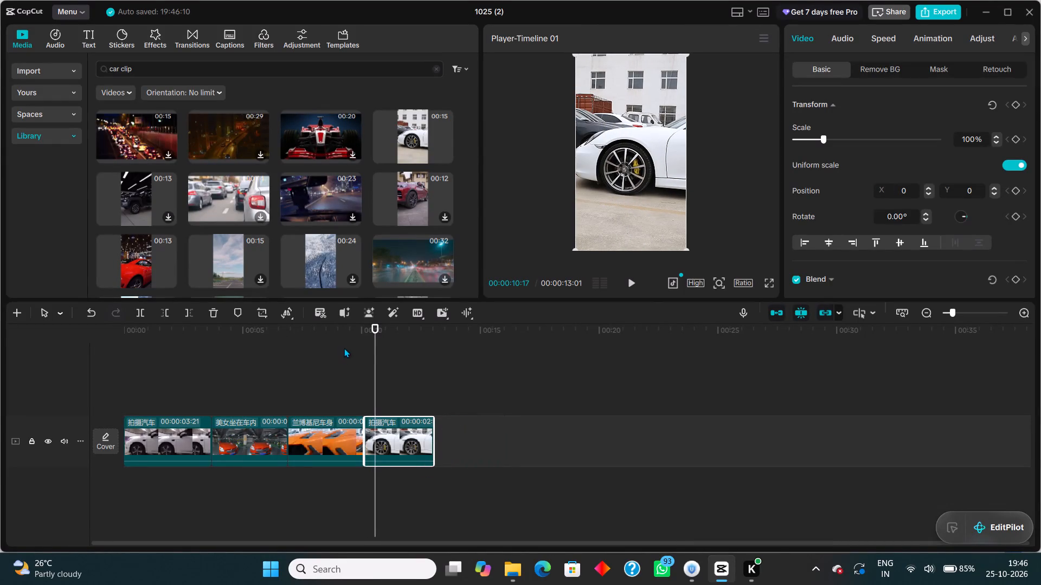
Play the trimmed sequence from the beginning of the timeline to review it.
drag(371, 343, 97, 399)
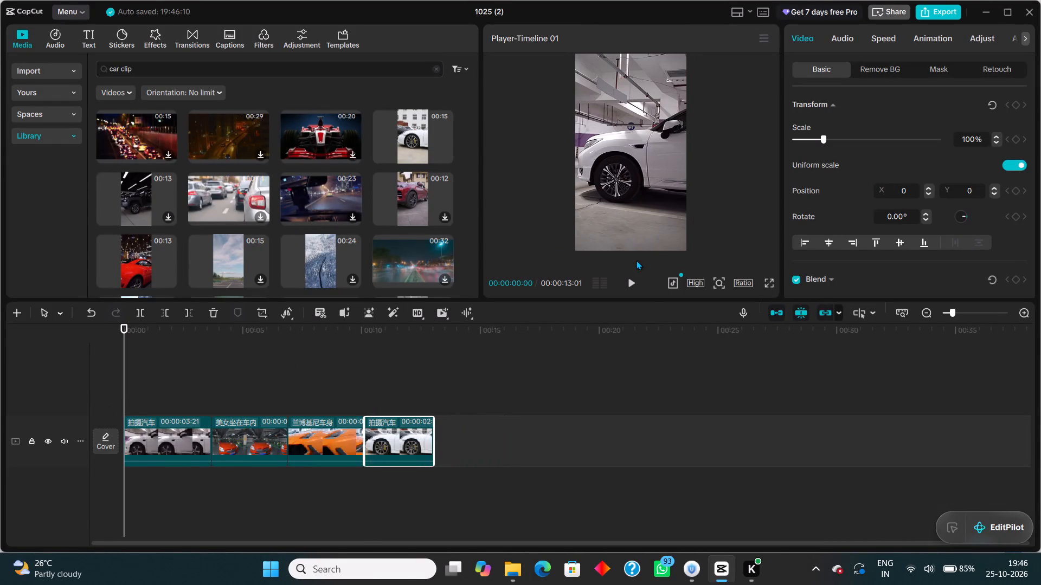
click(631, 276)
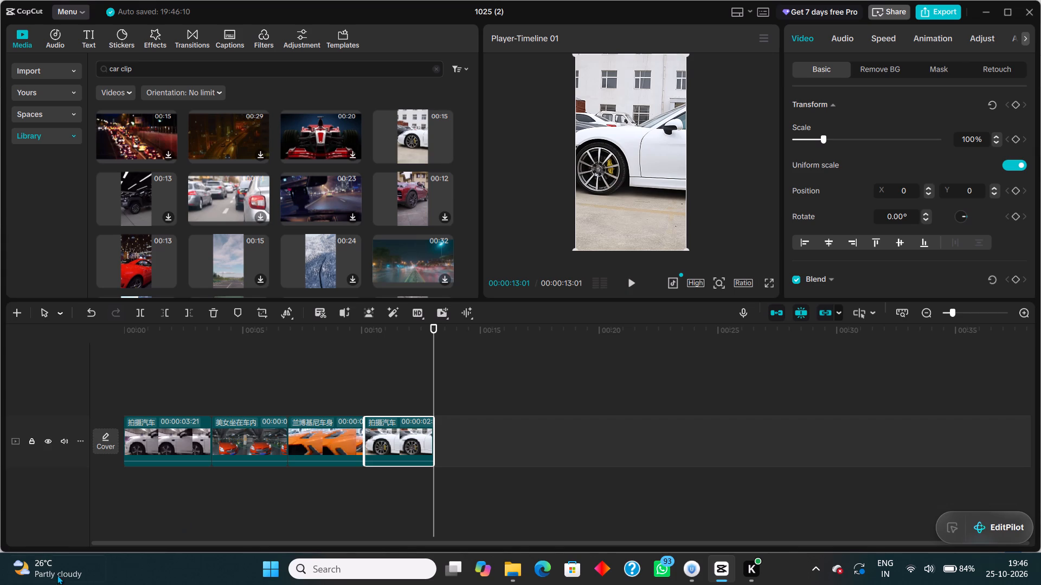
Trim the ends of the first white car clip and the red car clip to about 0.6 seconds each.
click(165, 443)
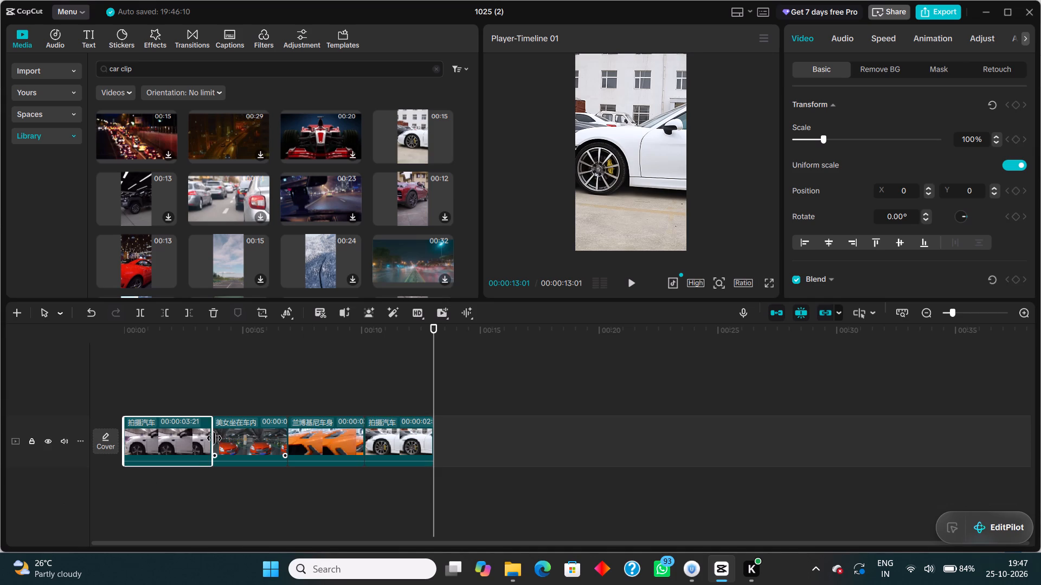
drag(212, 438, 136, 449)
click(176, 444)
drag(216, 439, 172, 444)
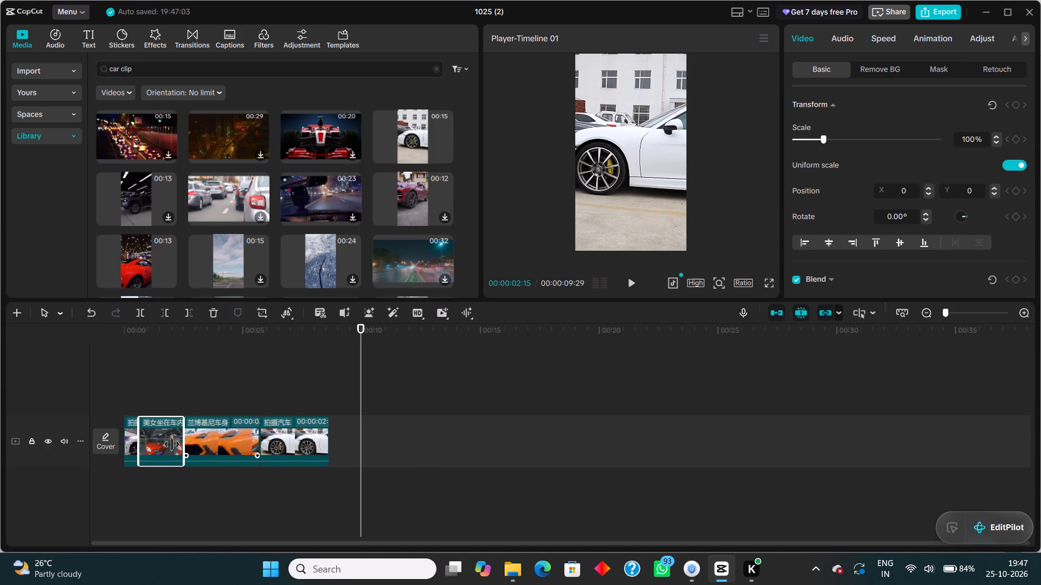
drag(172, 444, 150, 451)
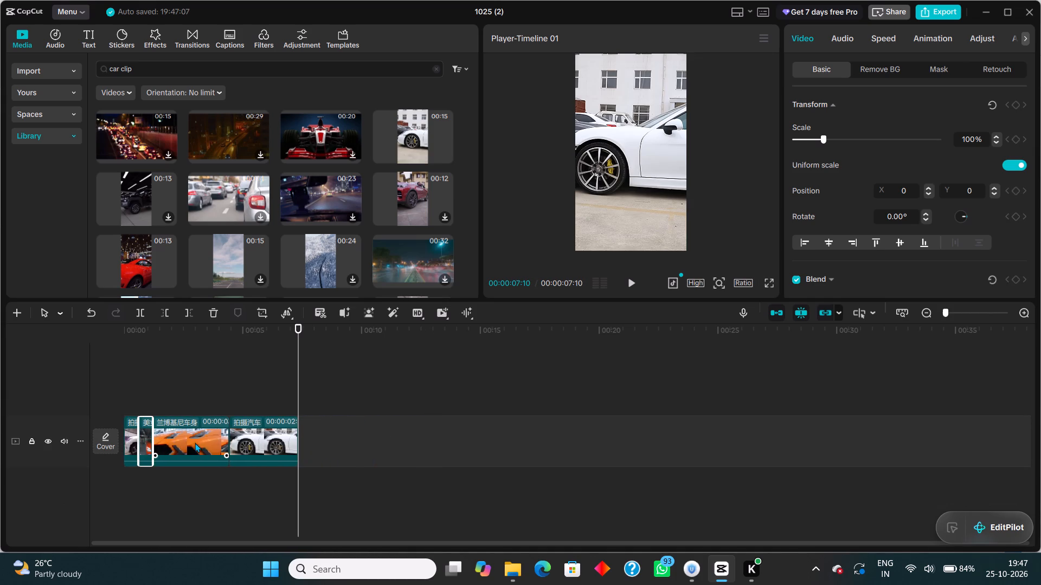
Trim the end of the orange sports car clip to about 0.7 seconds (20 frames).
click(202, 441)
drag(229, 439, 177, 444)
right_drag(194, 442, 177, 444)
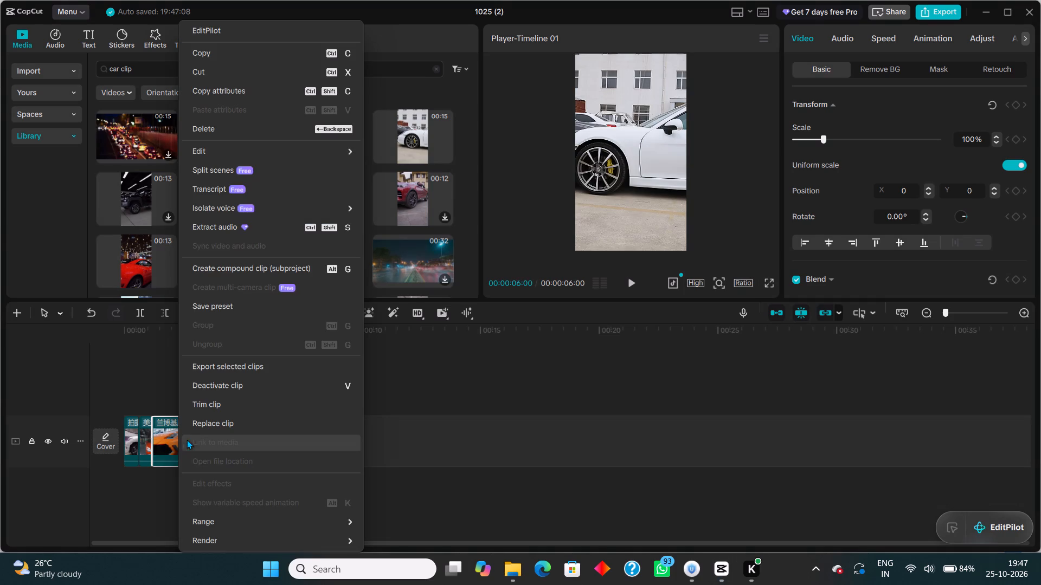
click(159, 445)
click(173, 439)
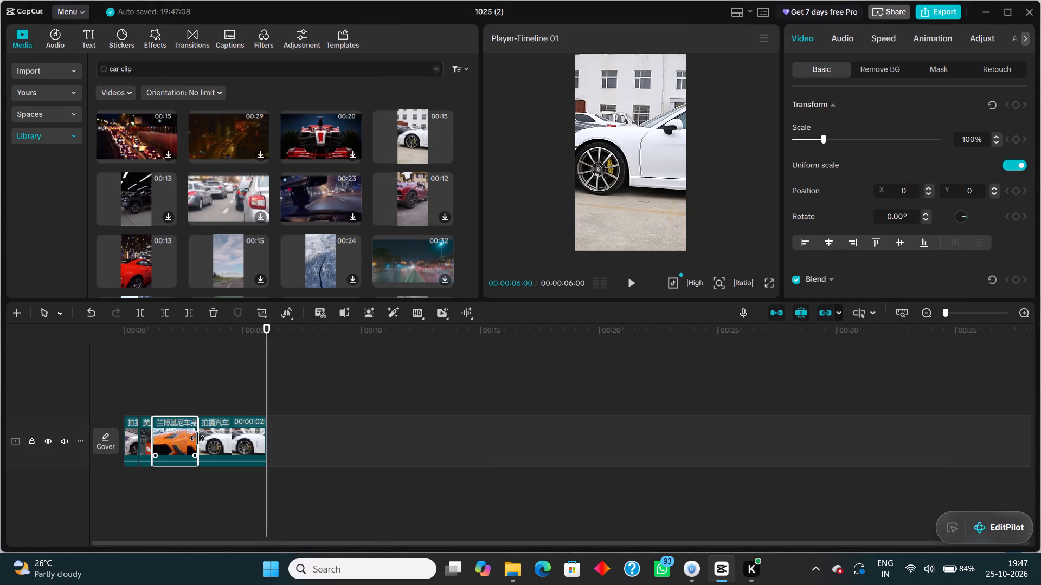
drag(200, 437, 167, 442)
Trim the end of the final white sports car clip to about 0.4 seconds (13 frames).
click(197, 441)
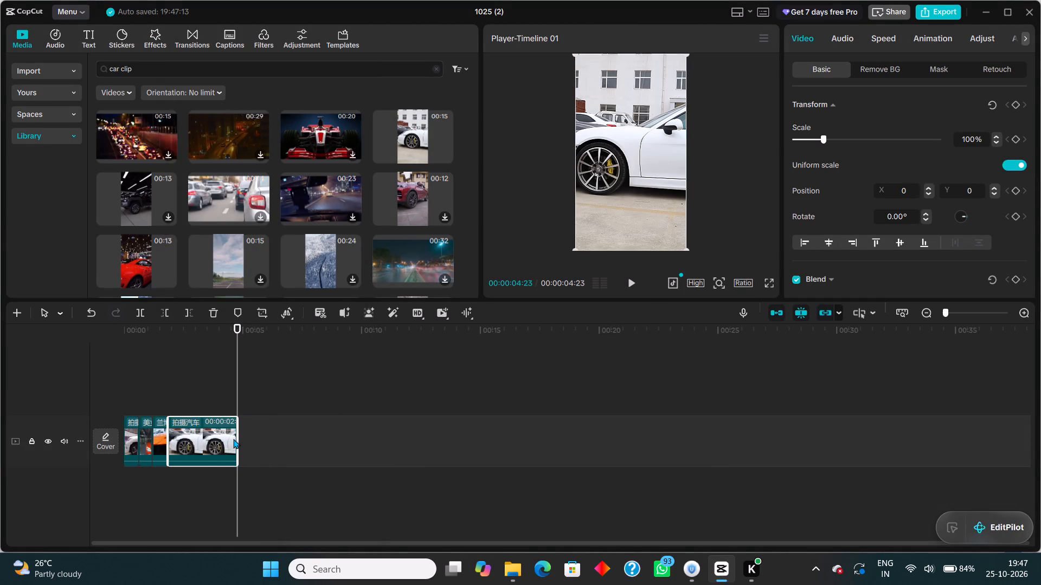
drag(235, 439, 176, 446)
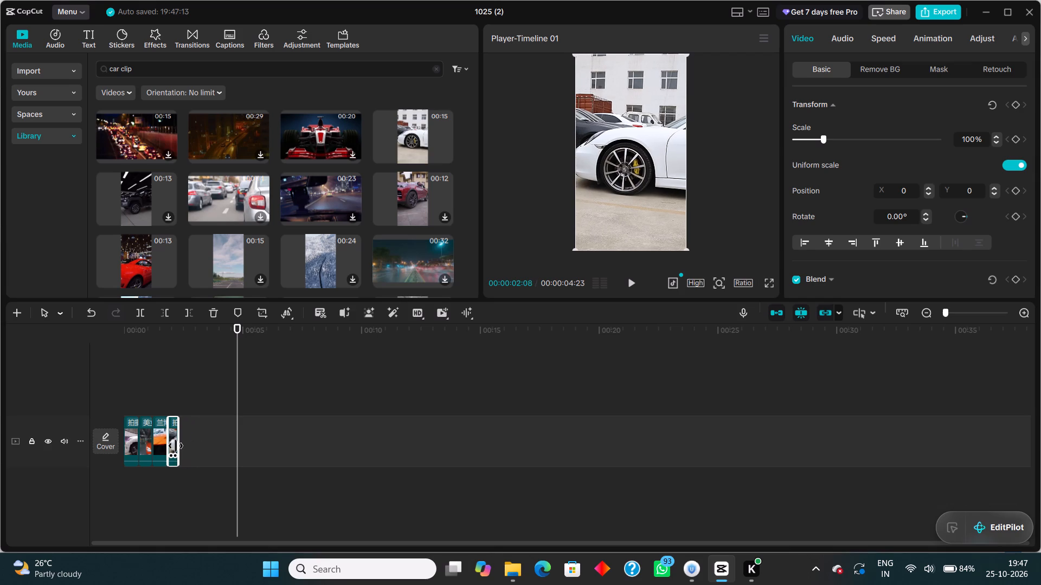
drag(176, 446, 177, 446)
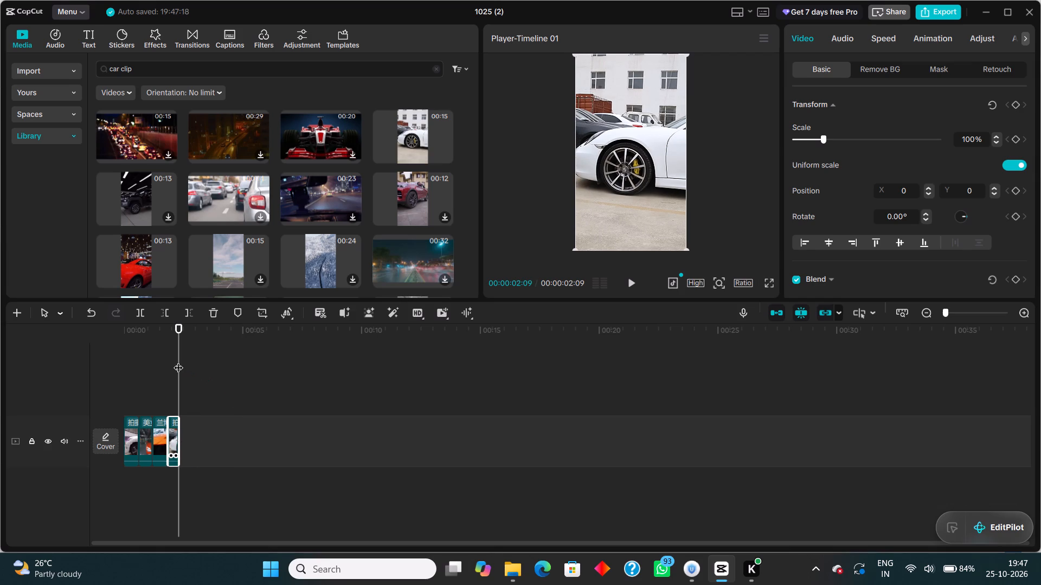
Play the shortened sequence from the beginning of the timeline to review it.
drag(178, 361, 111, 382)
click(633, 280)
Select the red car clip, place the playhead at its start (00:00:00:19), and scale the clip to 125%.
drag(178, 324, 102, 352)
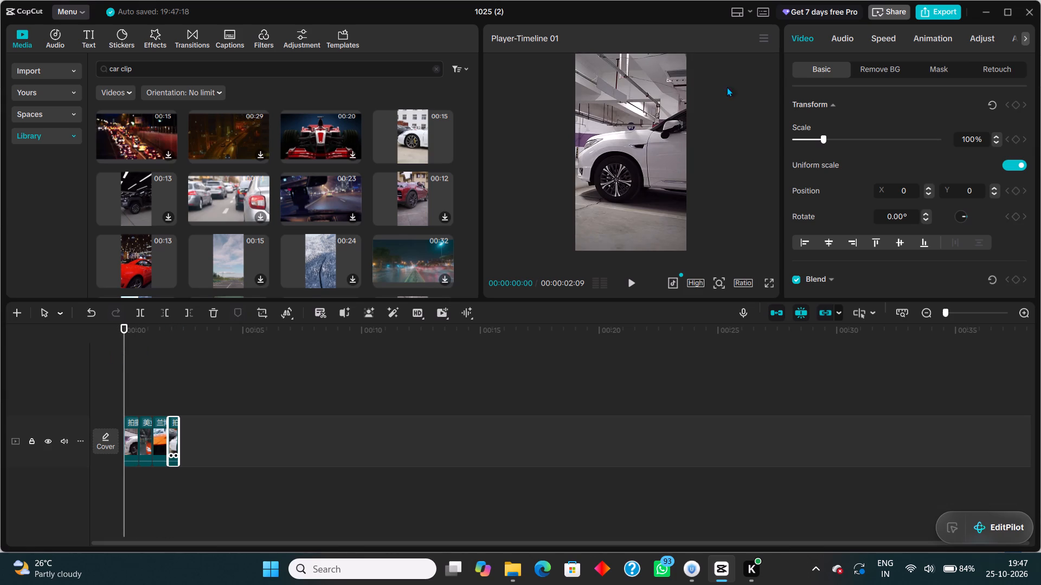
click(997, 34)
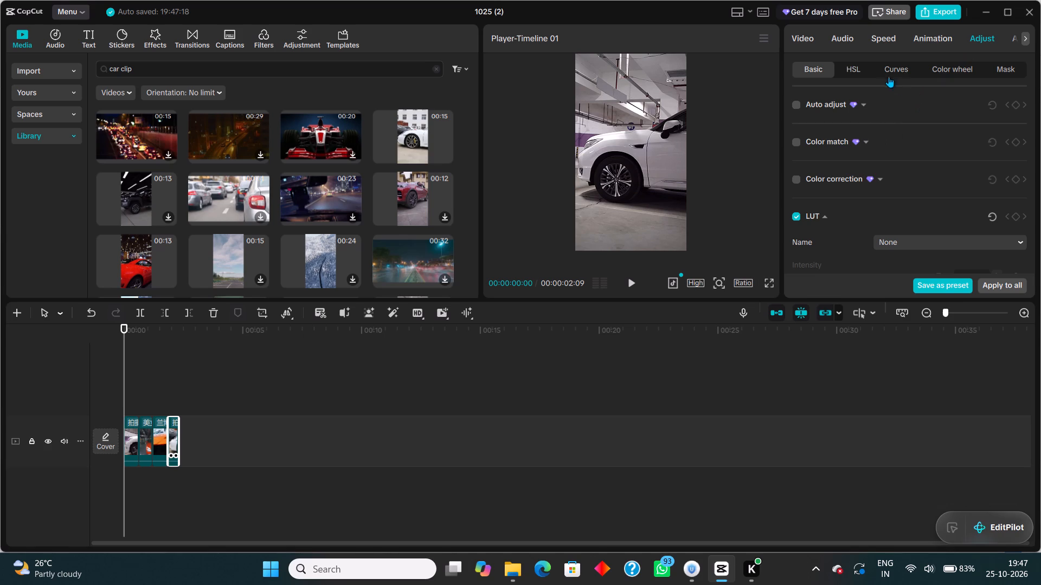
click(147, 444)
drag(125, 328, 138, 329)
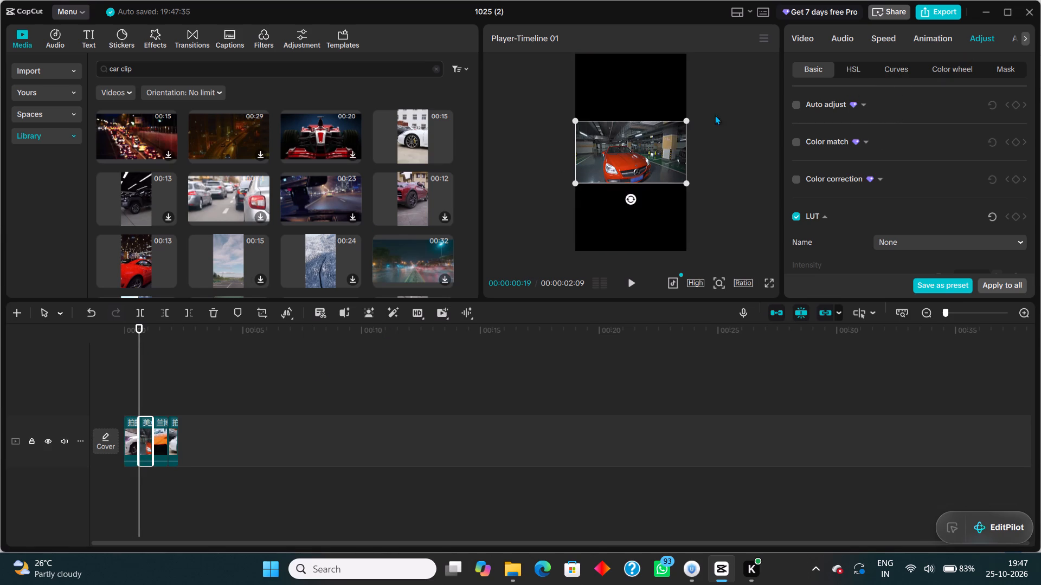
click(794, 37)
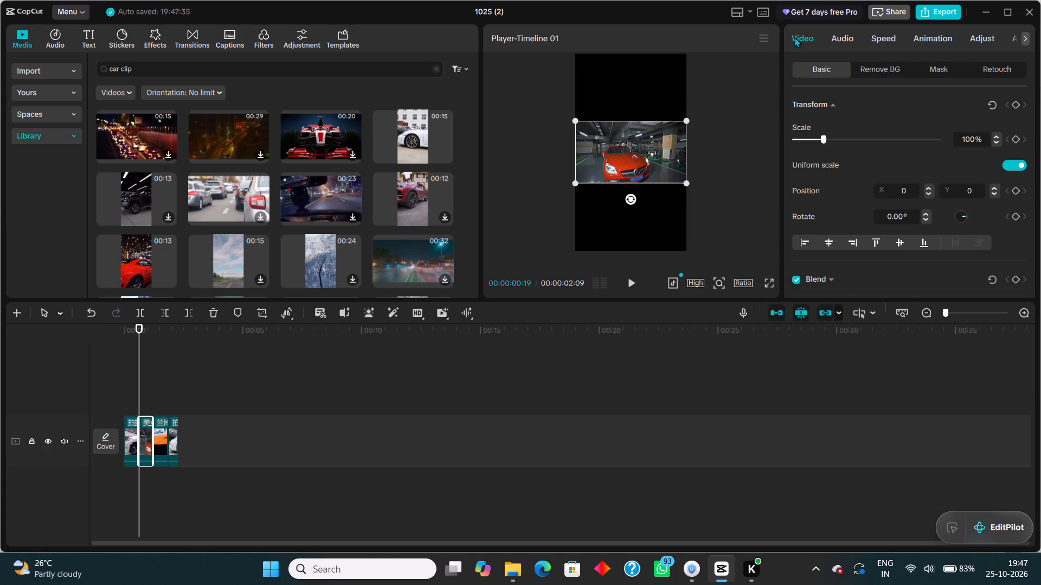
drag(839, 142, 830, 141)
drag(833, 140, 887, 131)
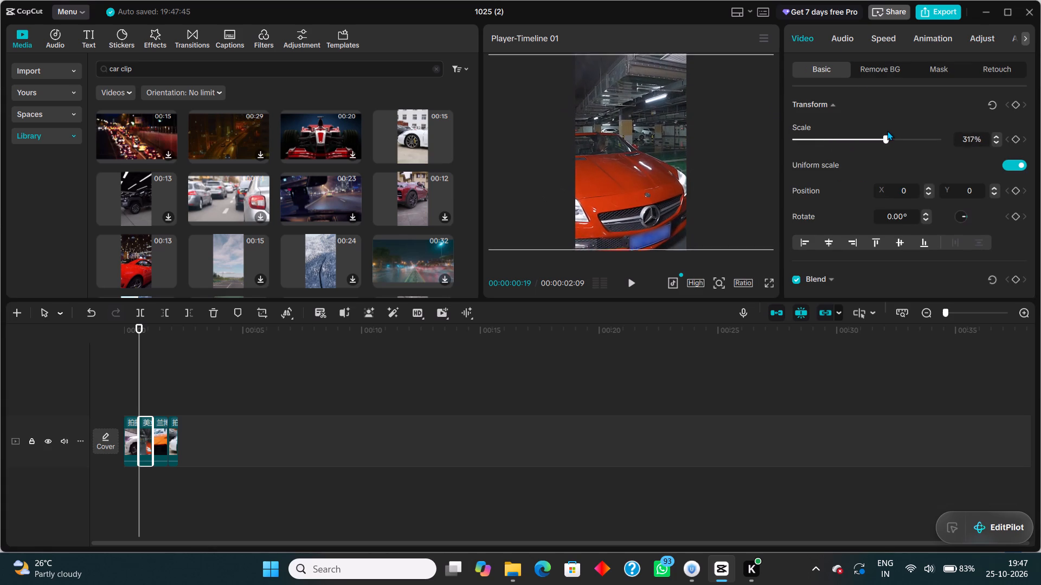
drag(887, 131, 888, 130)
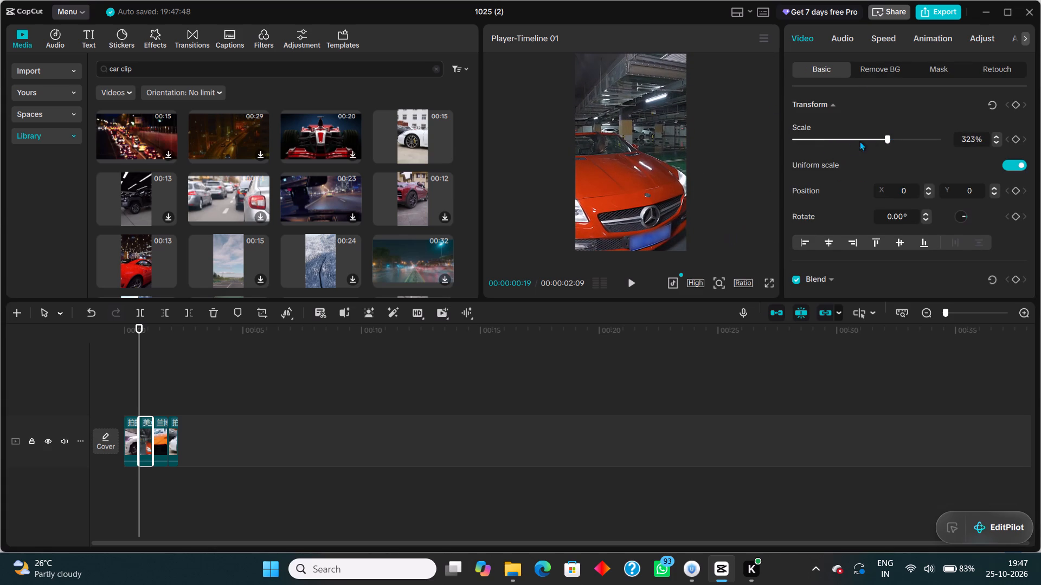
drag(888, 135, 821, 148)
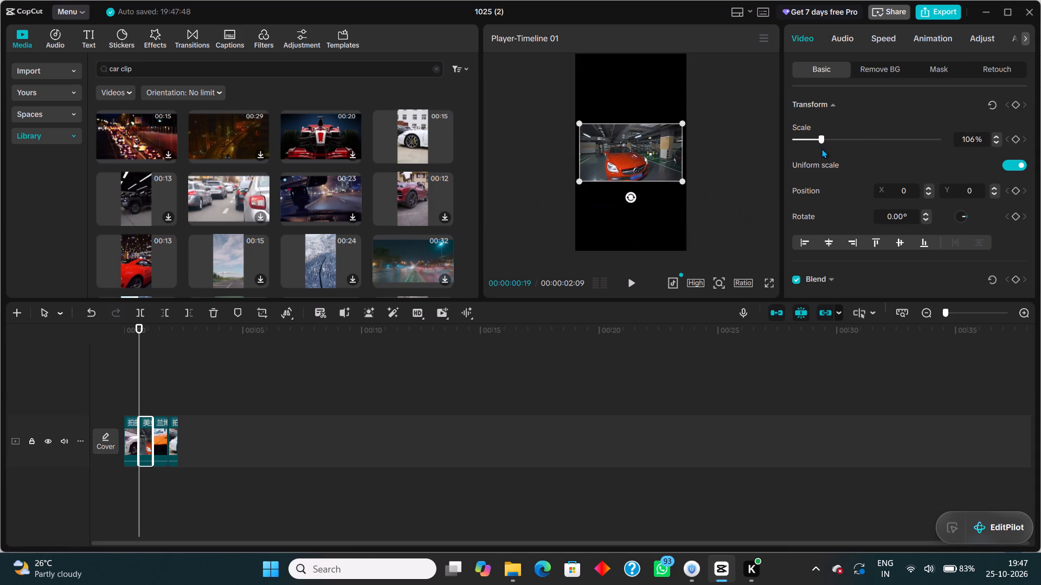
drag(821, 148, 831, 147)
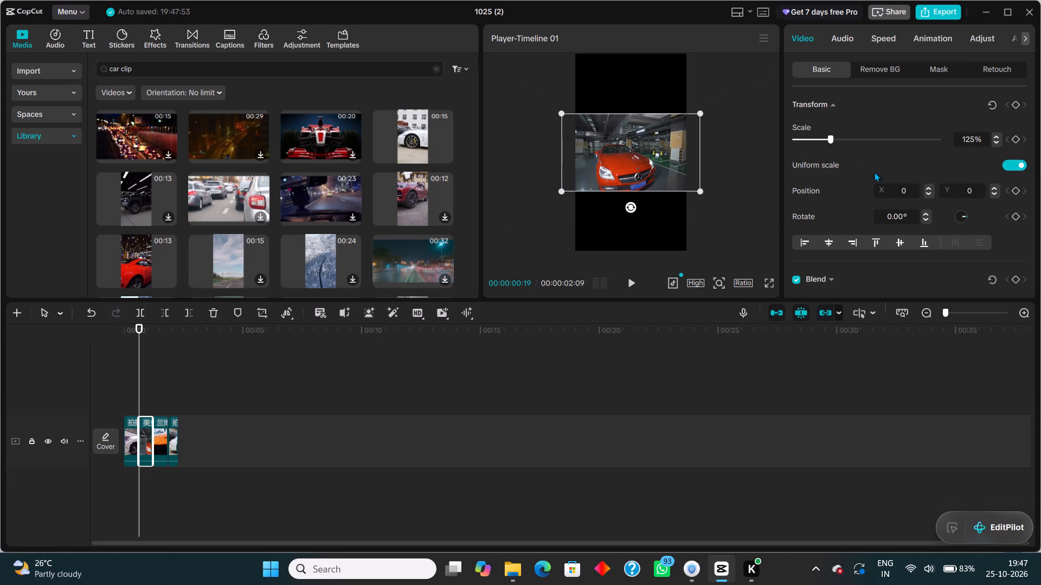
Rotate the red car clip to -89° so that it stands upright in the vertical frame.
click(923, 219)
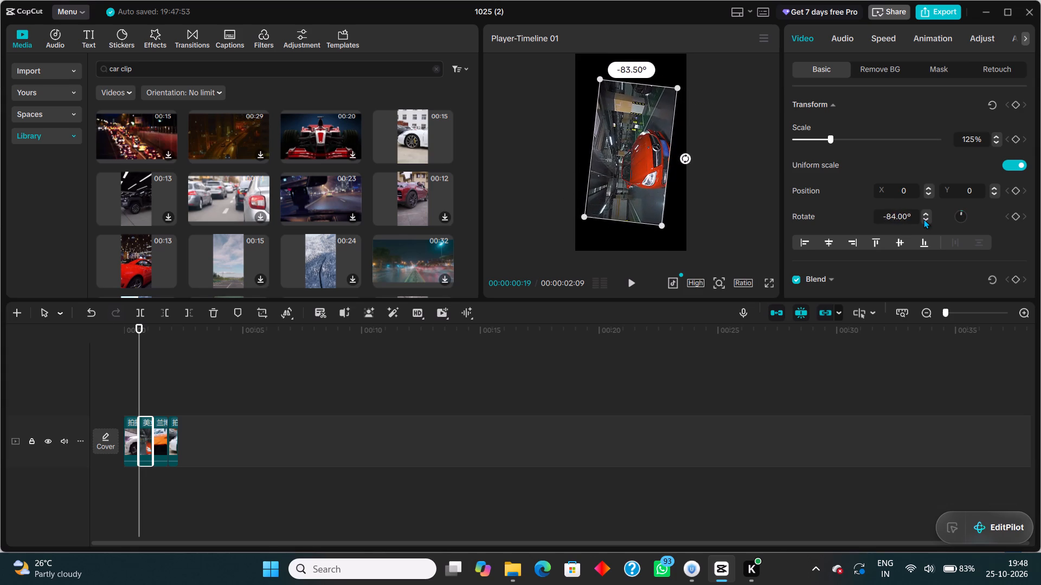
click(923, 210)
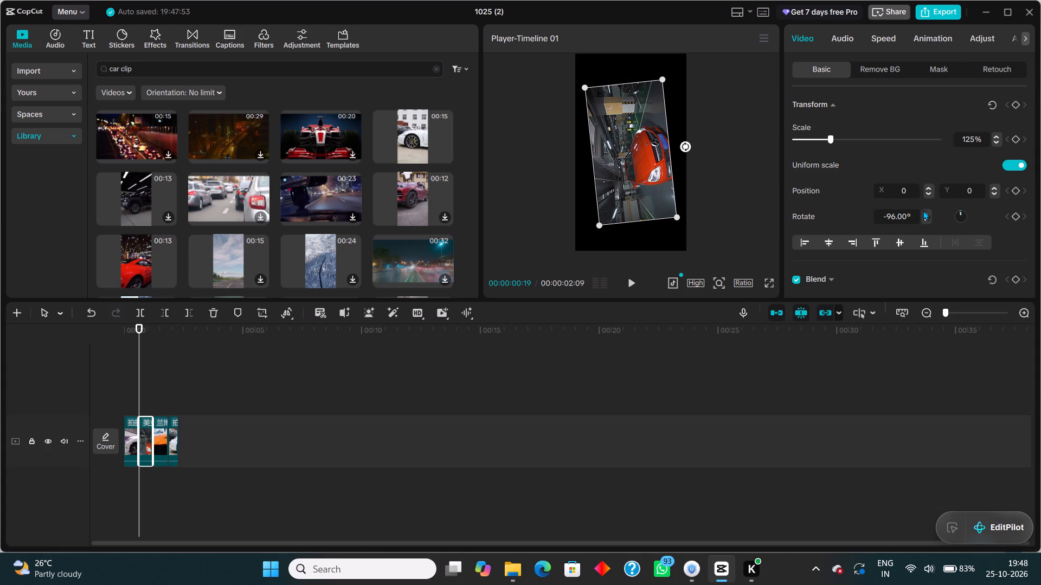
click(925, 212)
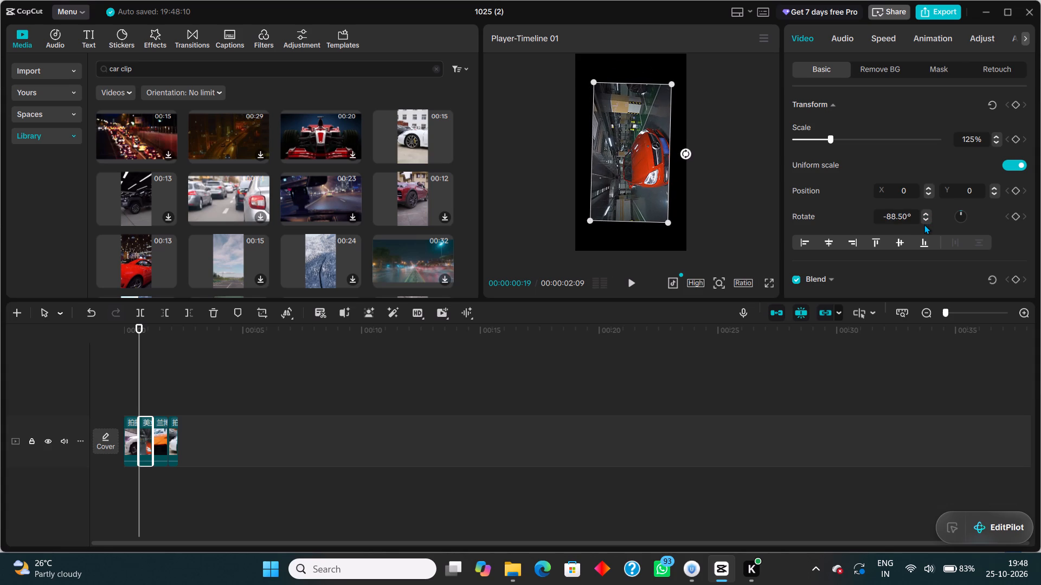
double_click(924, 224)
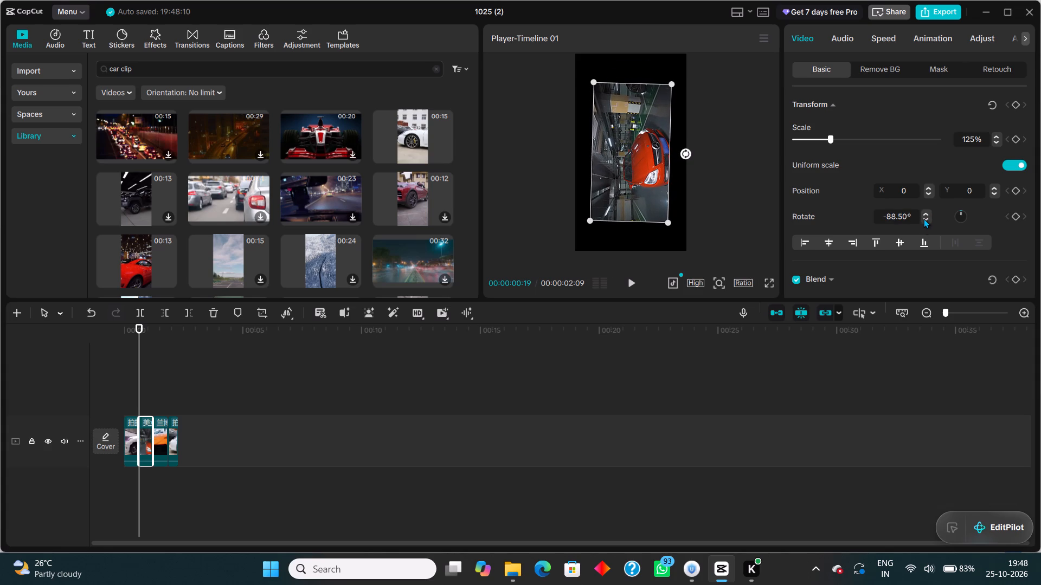
click(923, 218)
double_click(923, 218)
triple_click(924, 210)
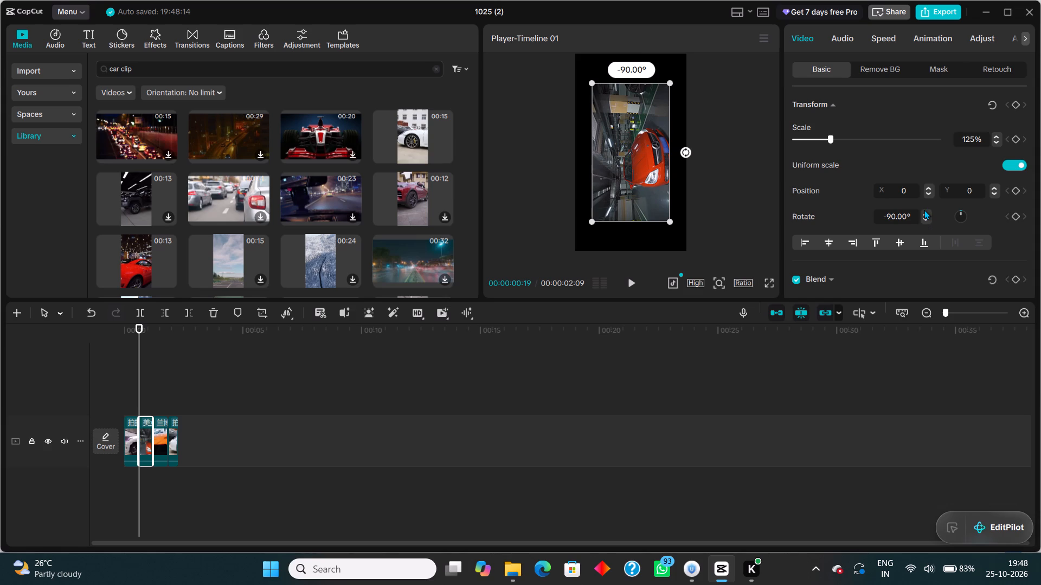
triple_click(924, 209)
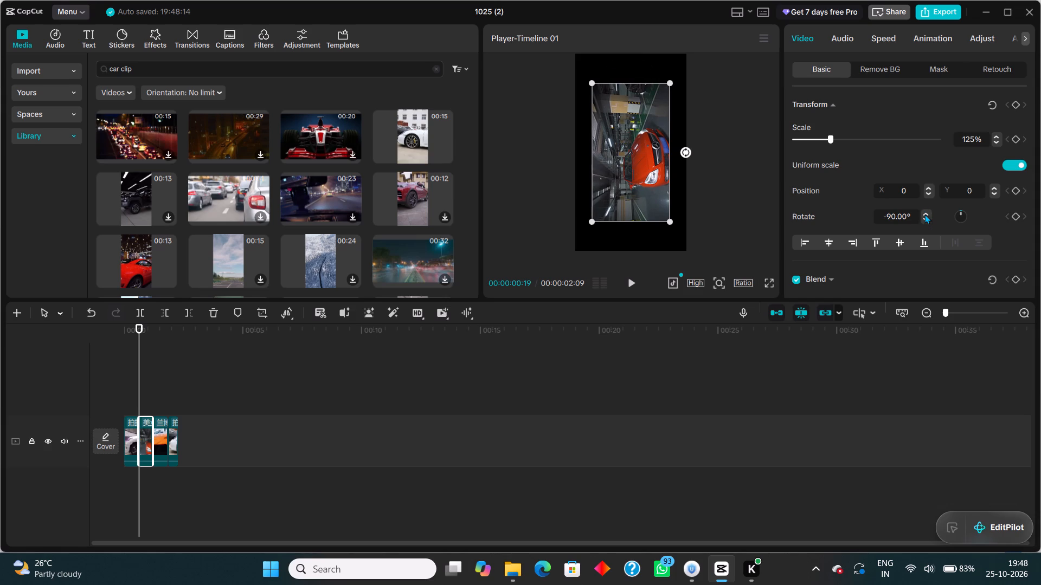
double_click(924, 214)
Move the red car clip down past the frame's lower edge to Y -3132 and add a Transform keyframe at its start.
drag(624, 175, 628, 256)
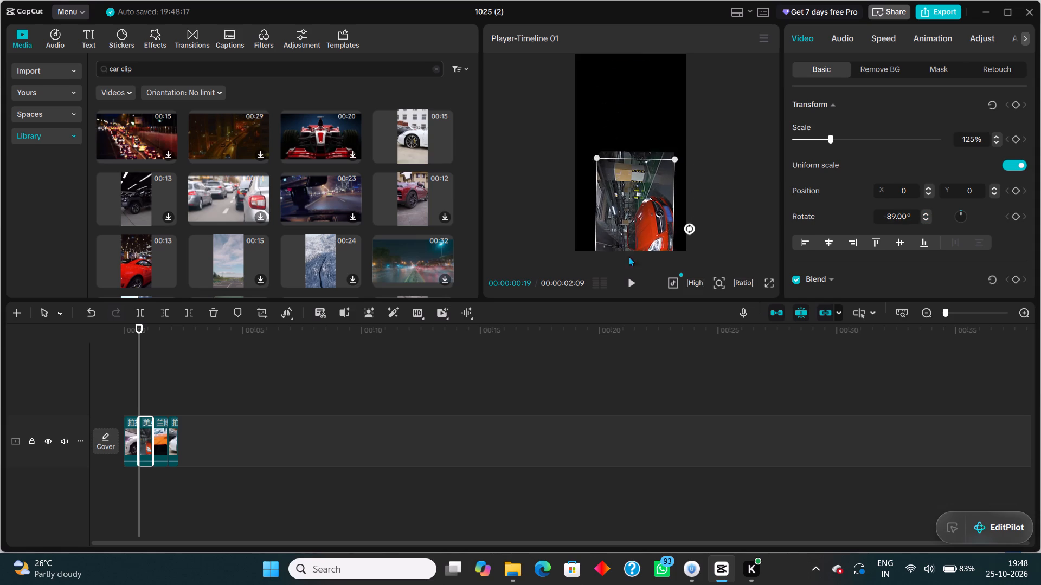
drag(628, 256, 621, 336)
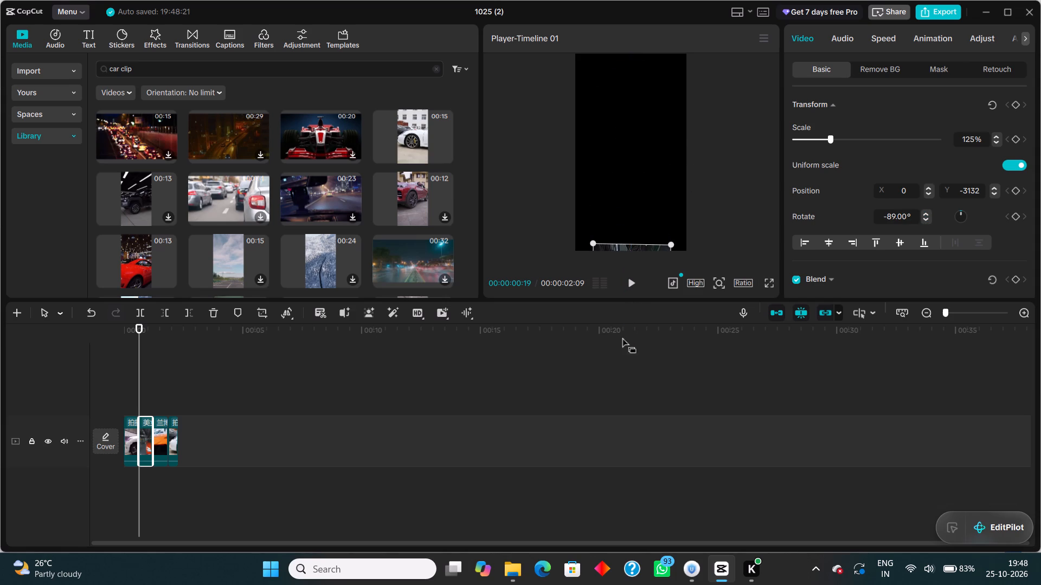
click(1018, 101)
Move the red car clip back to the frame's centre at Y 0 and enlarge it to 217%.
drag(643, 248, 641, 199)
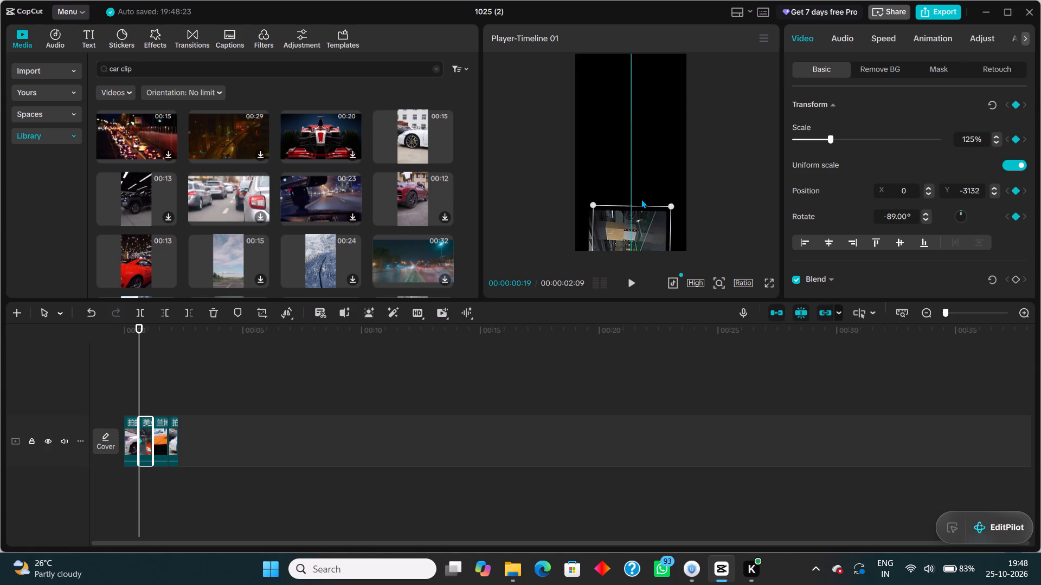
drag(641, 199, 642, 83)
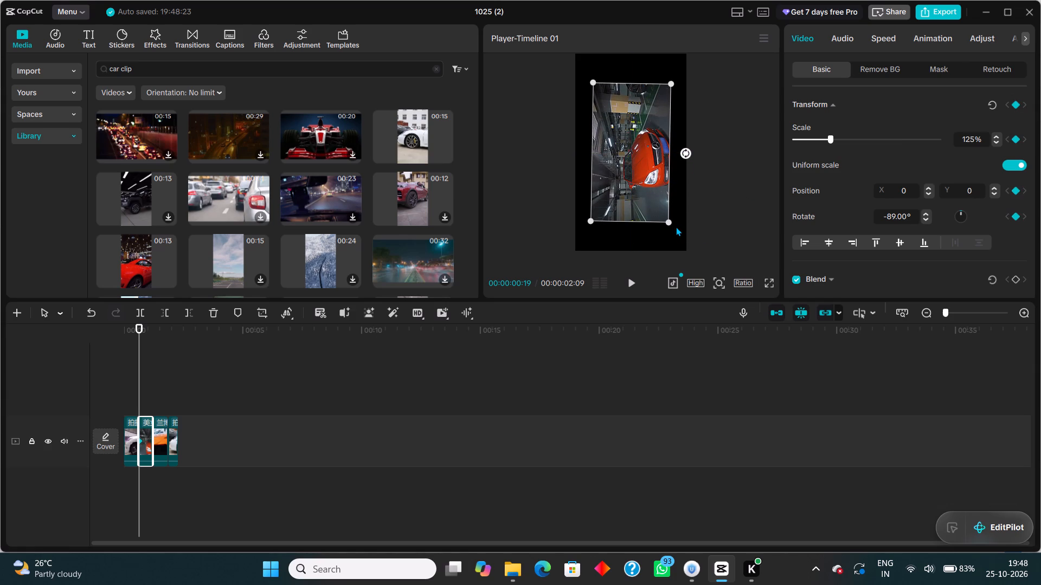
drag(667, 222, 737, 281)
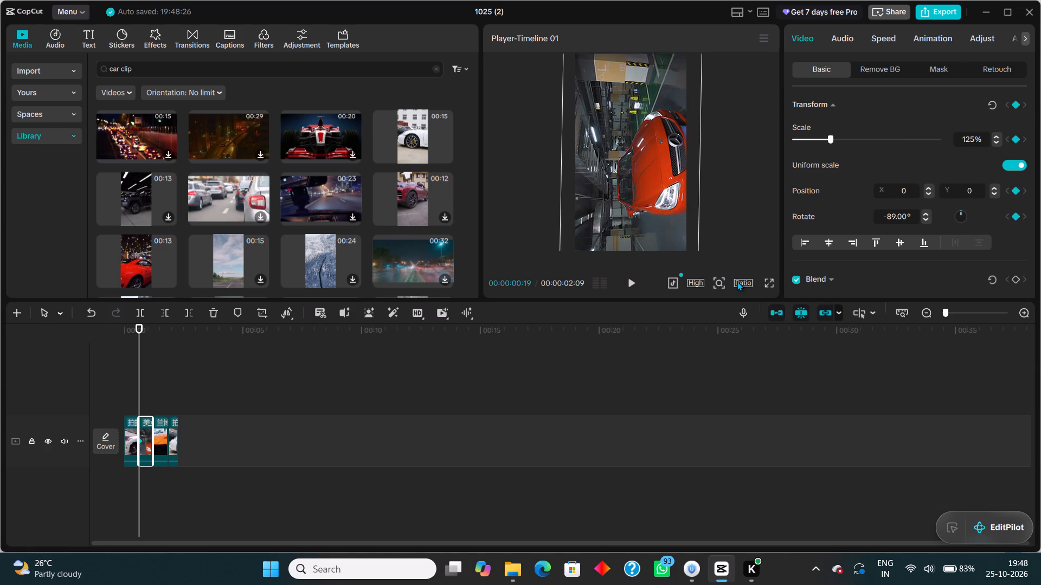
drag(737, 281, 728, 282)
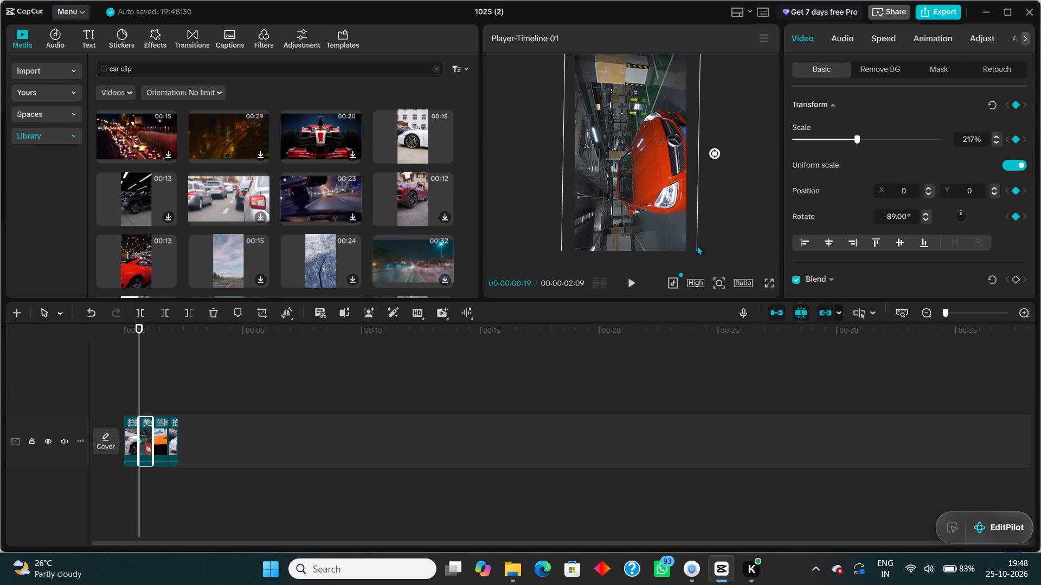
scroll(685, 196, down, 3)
Scale the red car clip to 110% and move it straight down to Y -3000 at its starting keyframe.
drag(853, 140, 826, 142)
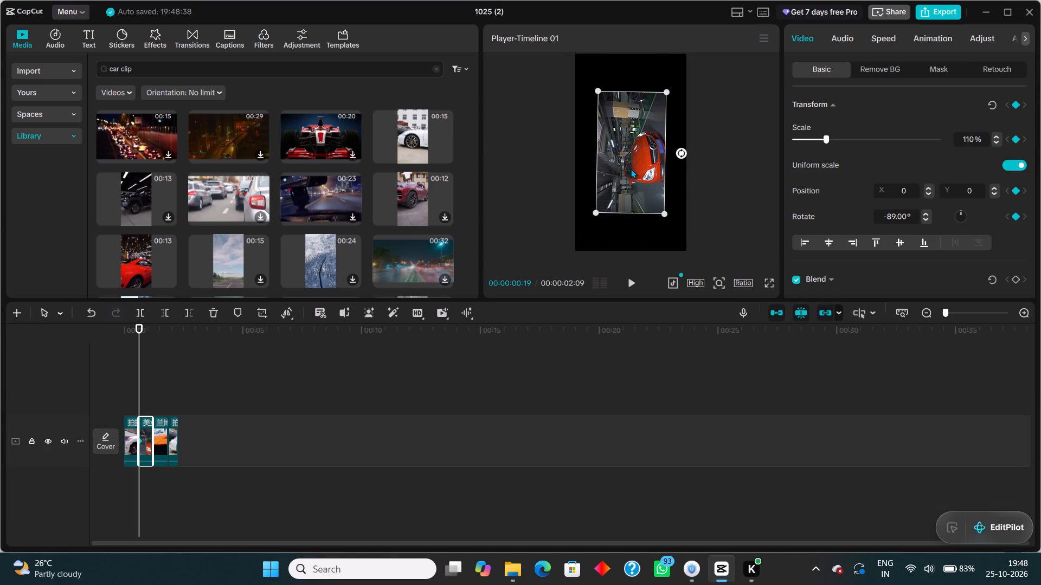
drag(634, 161, 633, 308)
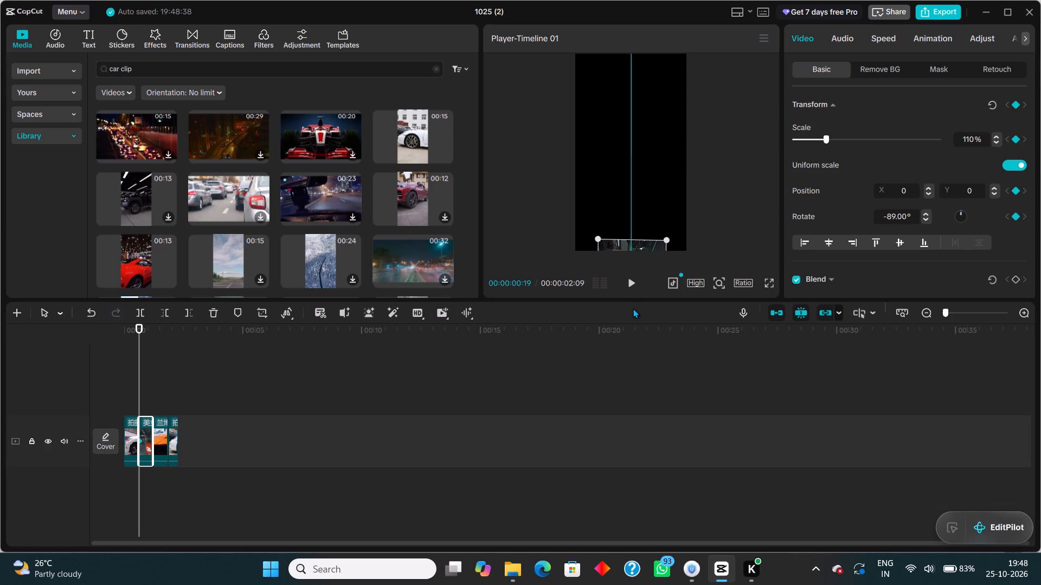
drag(633, 308, 632, 320)
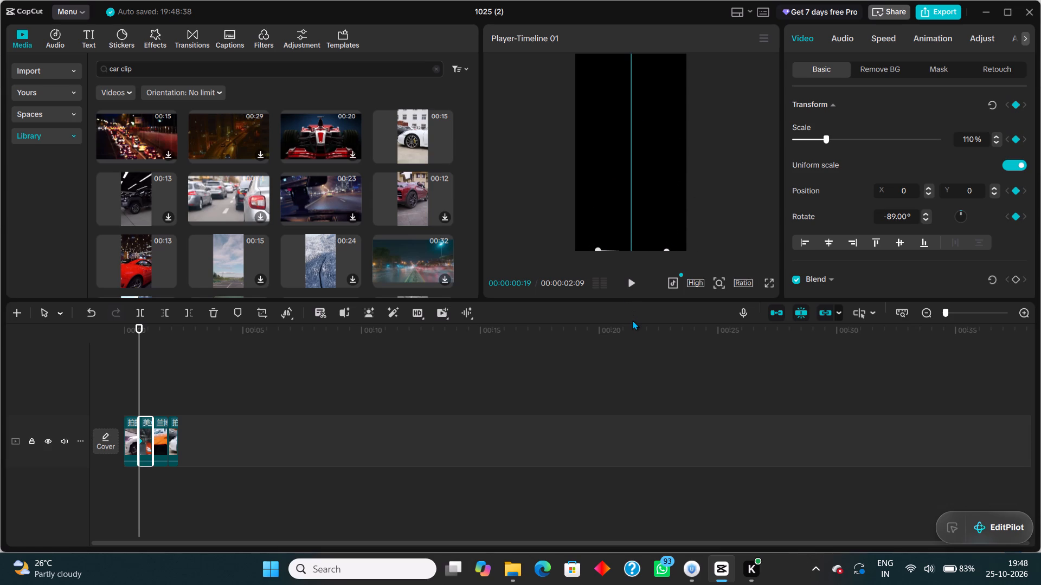
drag(632, 320, 632, 315)
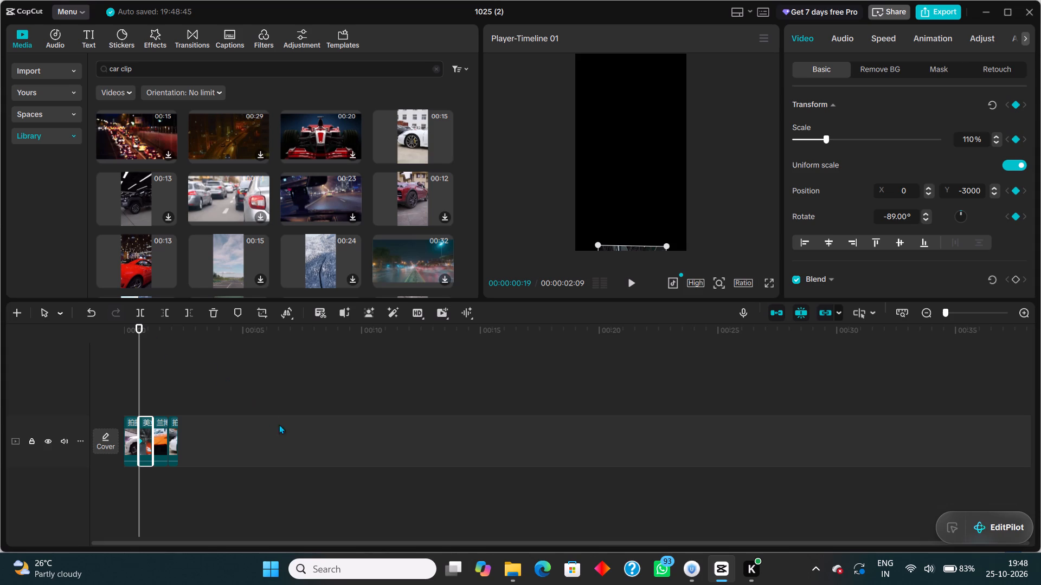
Near the red car clip's end at 00:00:01:05, move it up to Y -92, enlarge it to 238% and add a Transform keyframe.
ctrl+scroll(302, 450, up, 20)
ctrl+scroll(302, 450, up, 3)
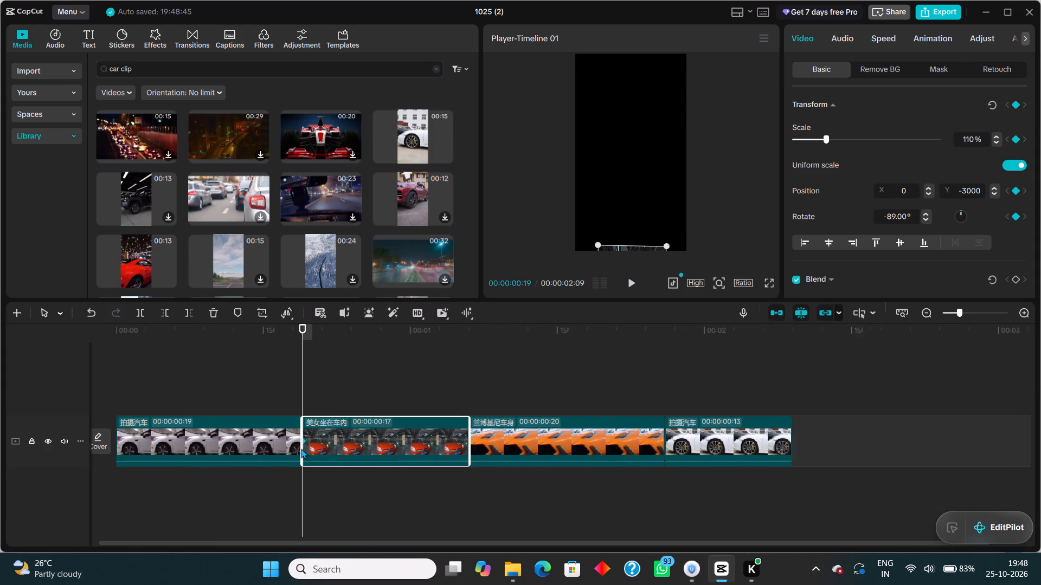
ctrl+scroll(301, 448, up, 5)
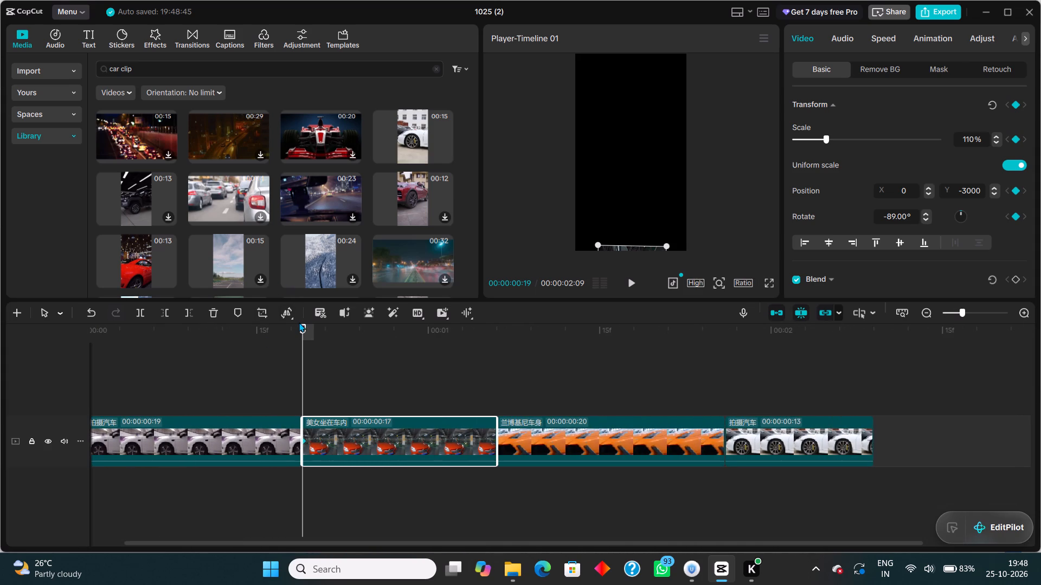
drag(305, 328, 427, 349)
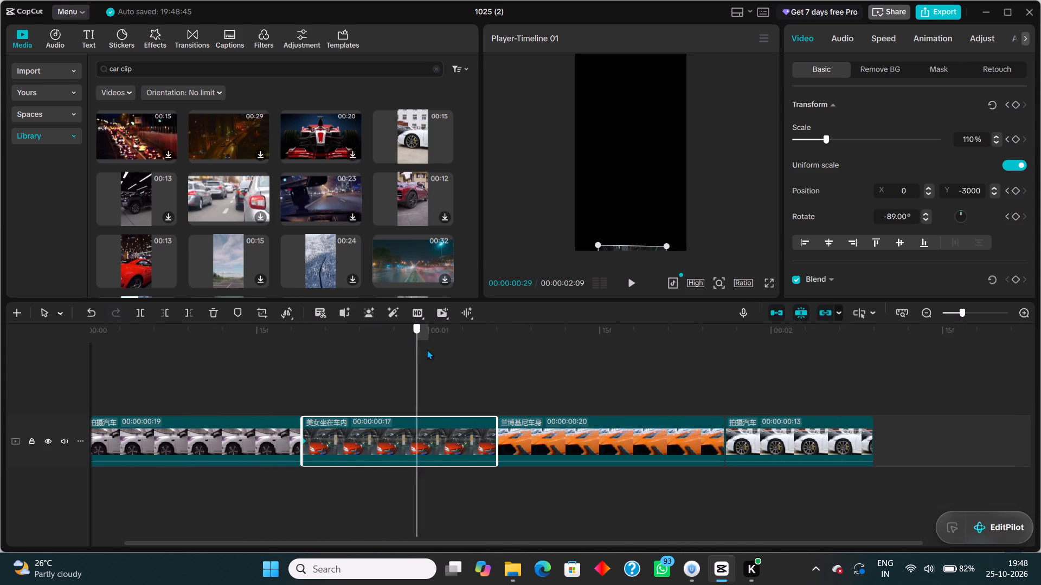
drag(427, 349, 481, 354)
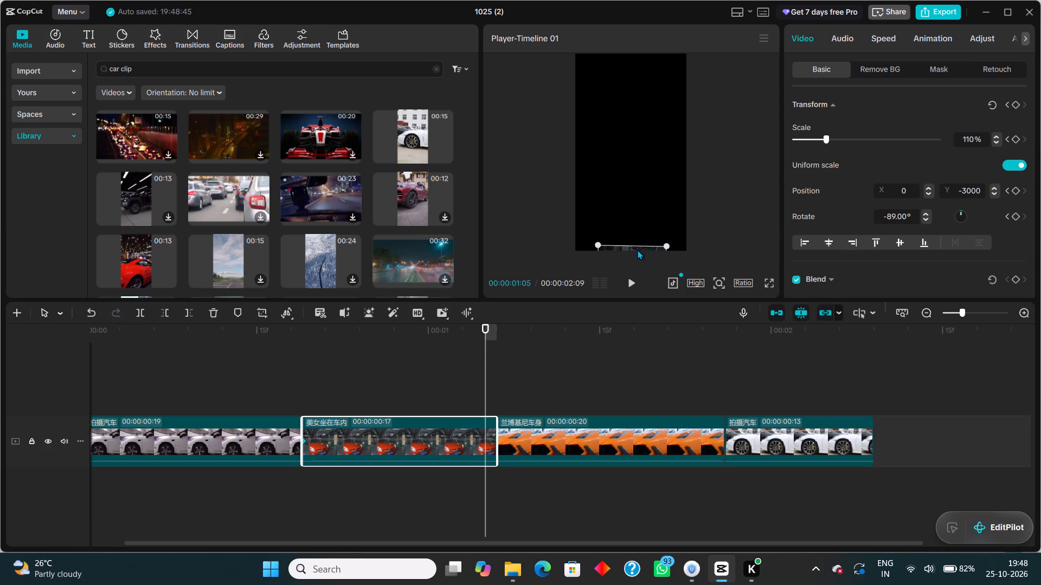
drag(637, 250, 633, 105)
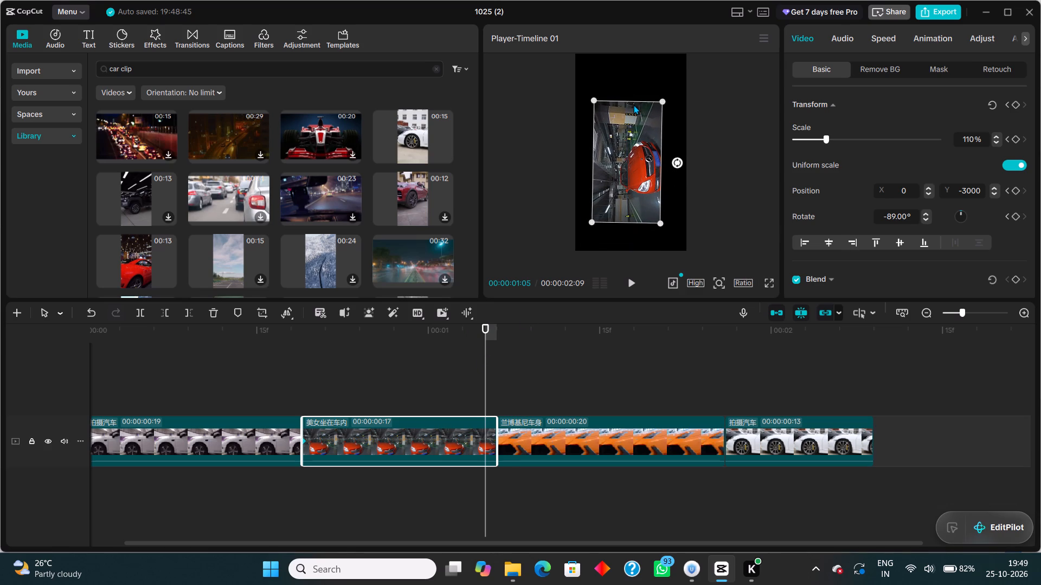
drag(633, 105, 634, 100)
drag(663, 217, 725, 289)
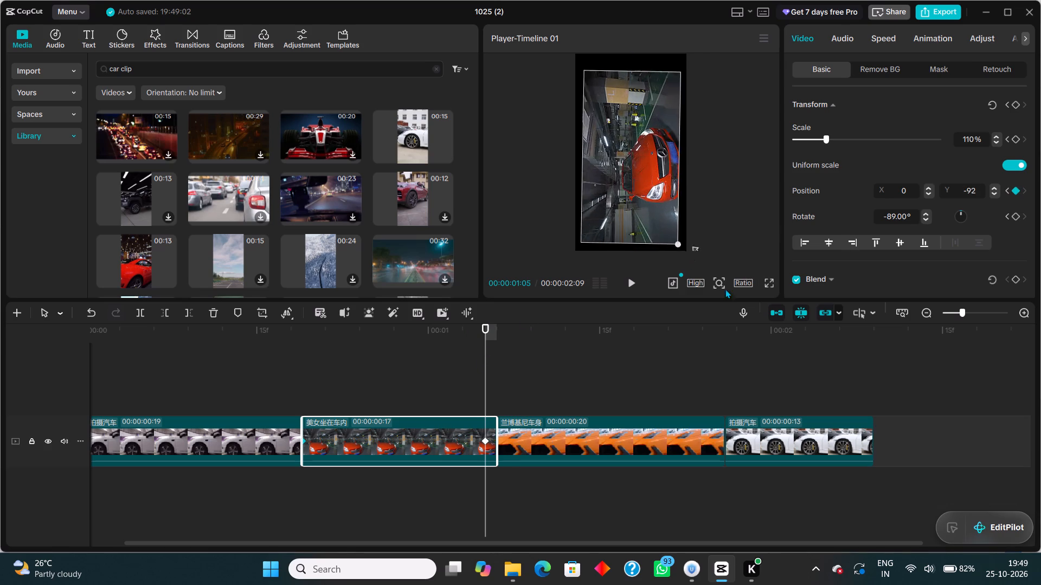
drag(725, 289, 736, 304)
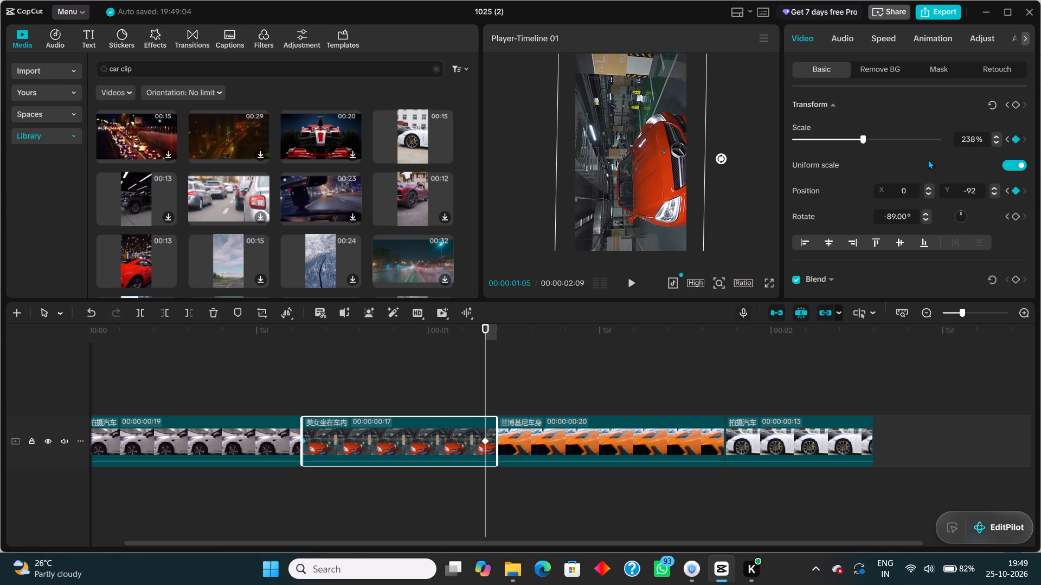
click(1014, 100)
Play and scrub through the timeline to review the red car clip's keyframe animation and the cuts around it.
drag(484, 328, 290, 357)
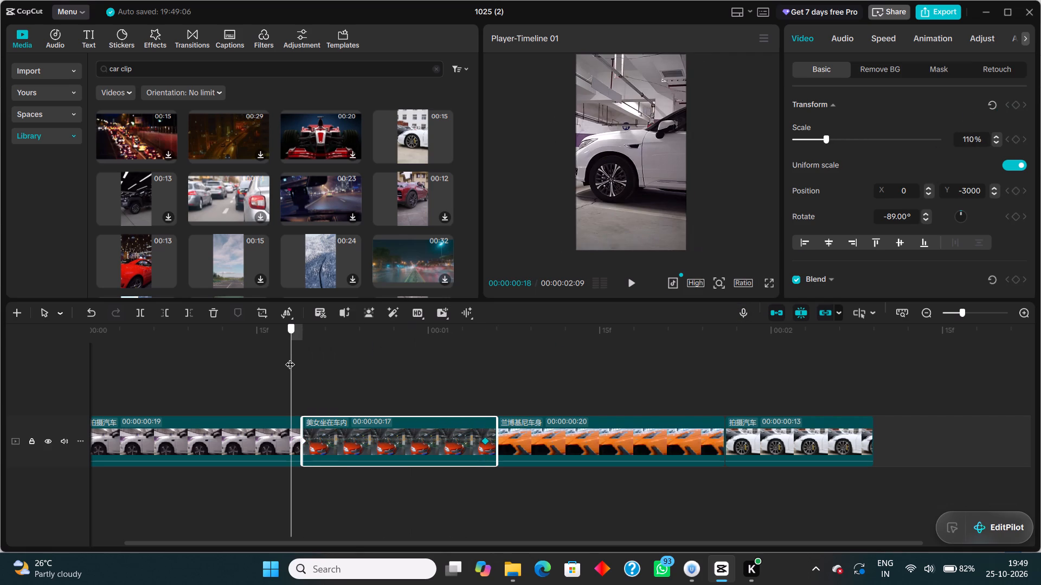
drag(290, 357, 290, 358)
click(629, 284)
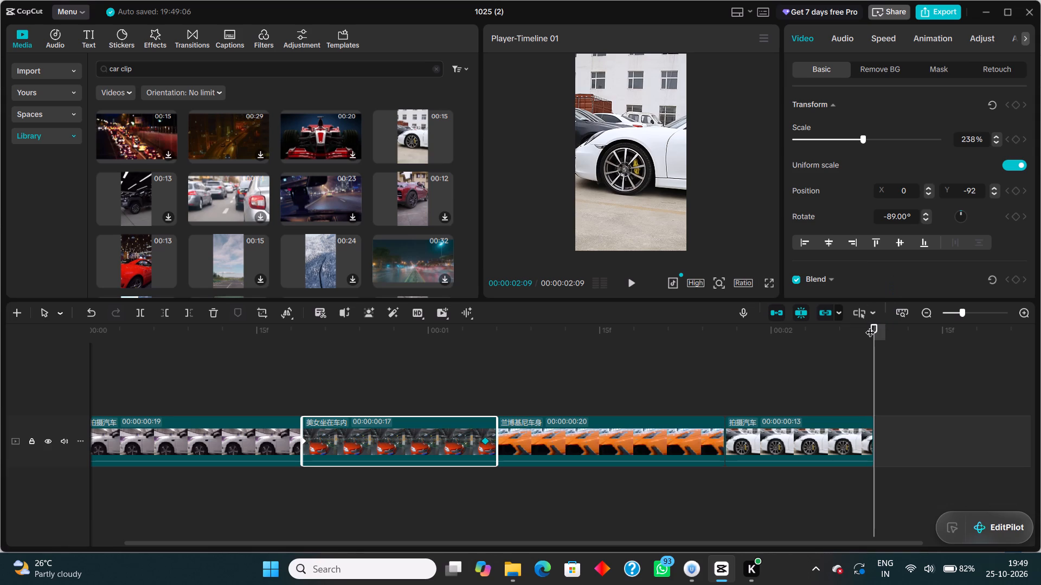
drag(870, 328, 410, 408)
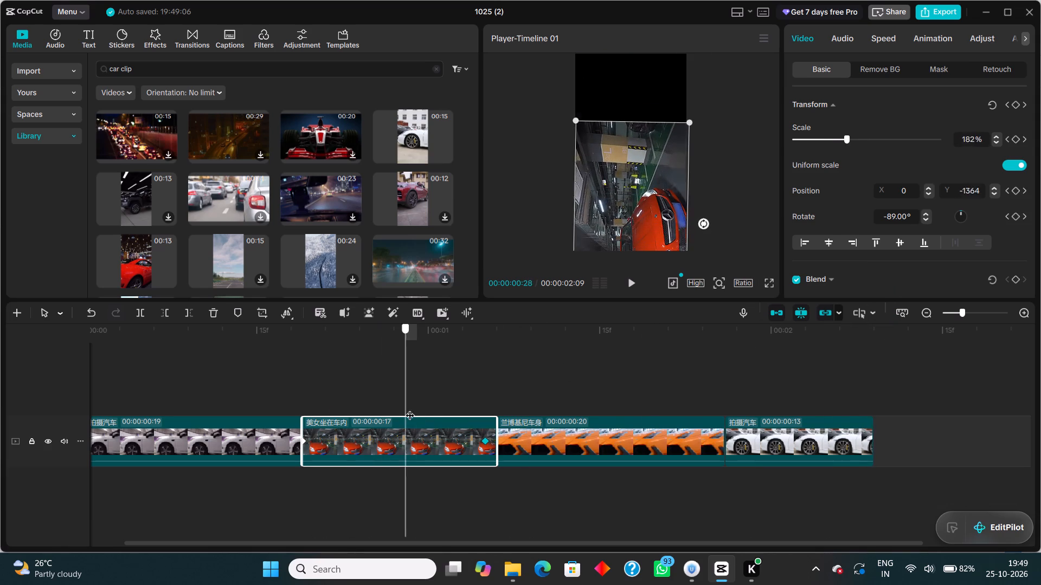
drag(410, 408, 317, 415)
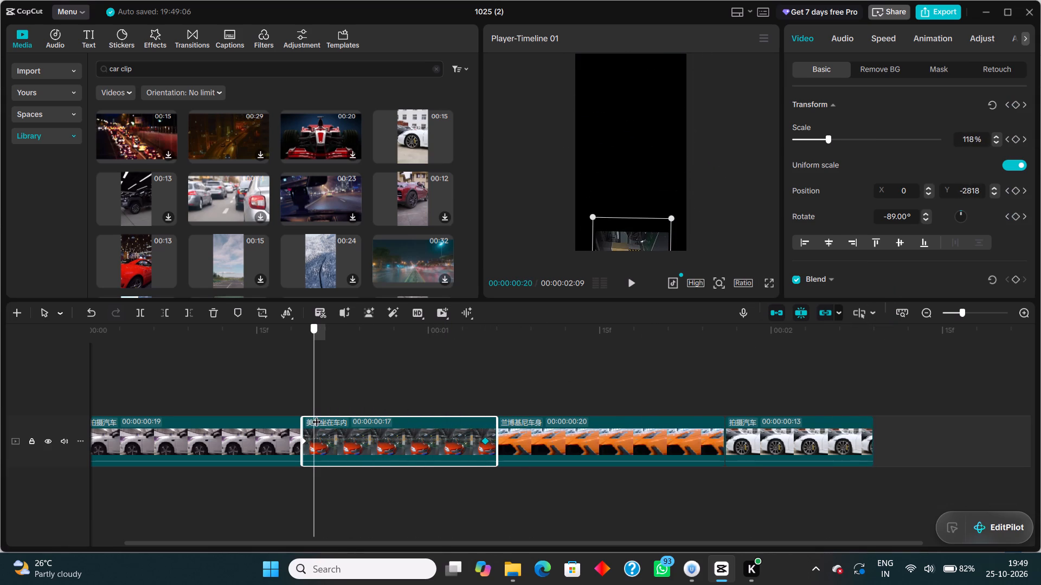
drag(317, 415, 588, 430)
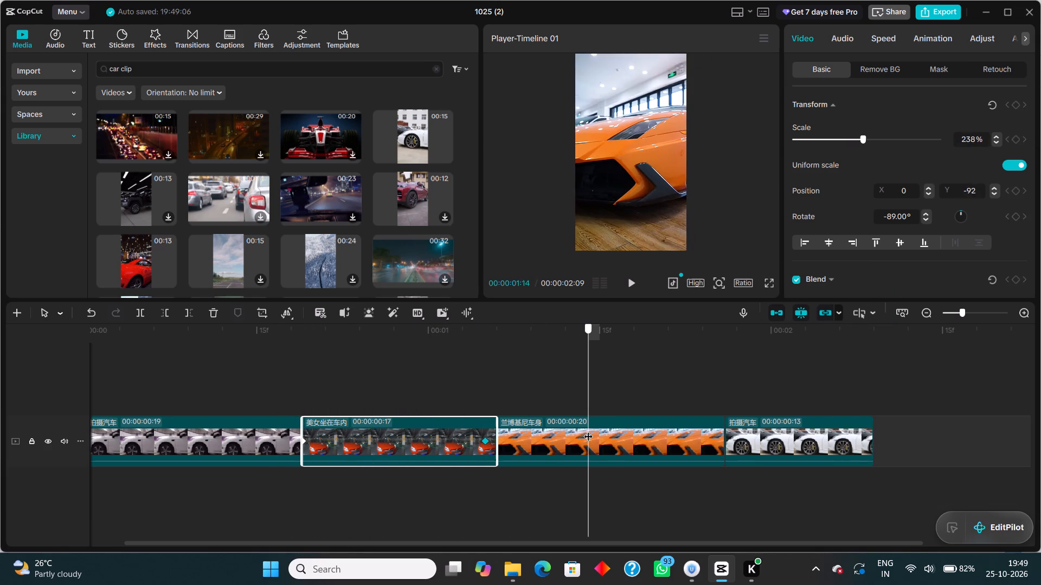
drag(588, 430, 839, 408)
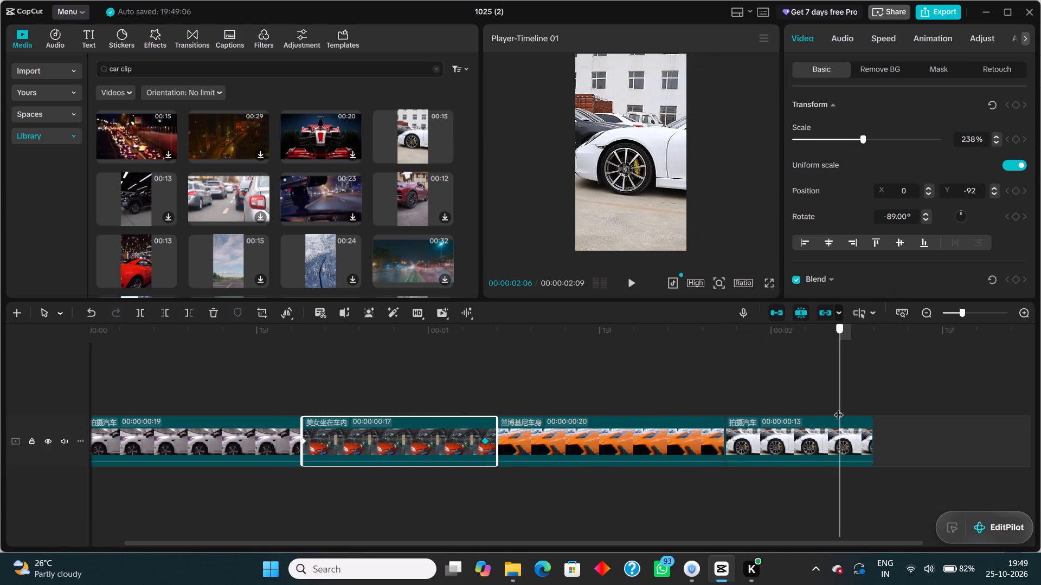
drag(839, 408, 876, 454)
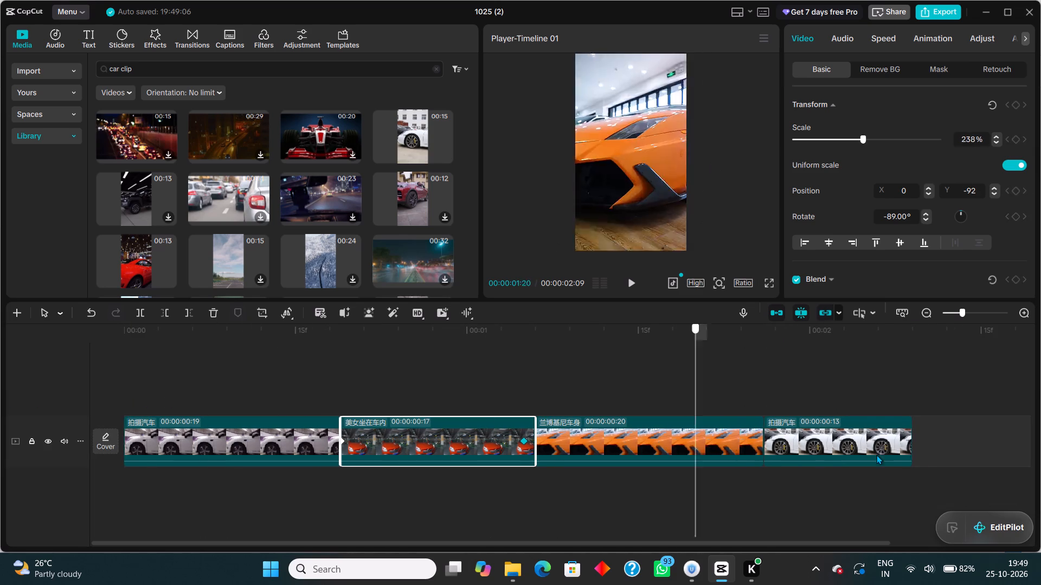
drag(876, 454, 1040, 475)
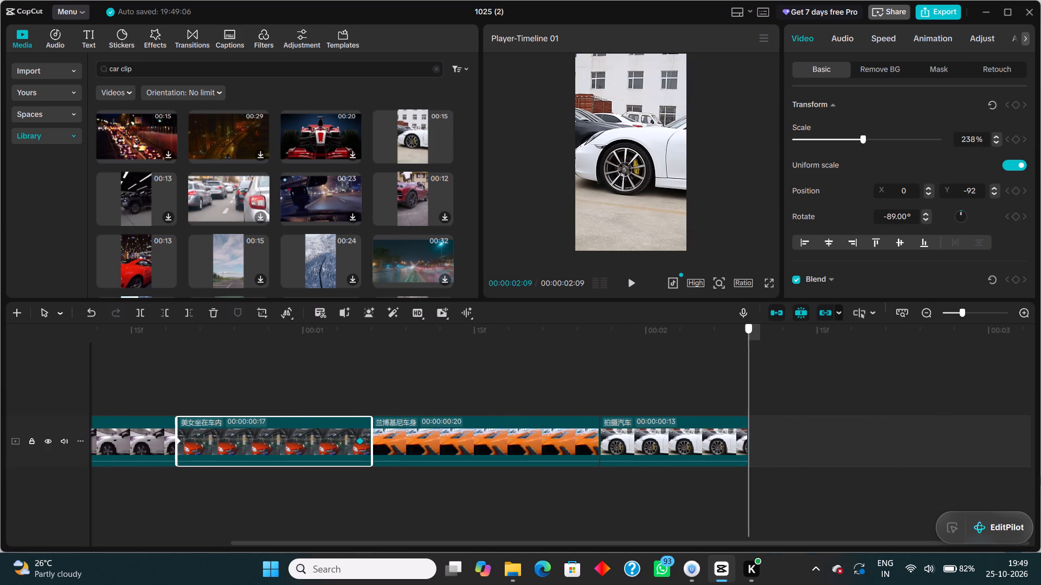
drag(1040, 475, 498, 418)
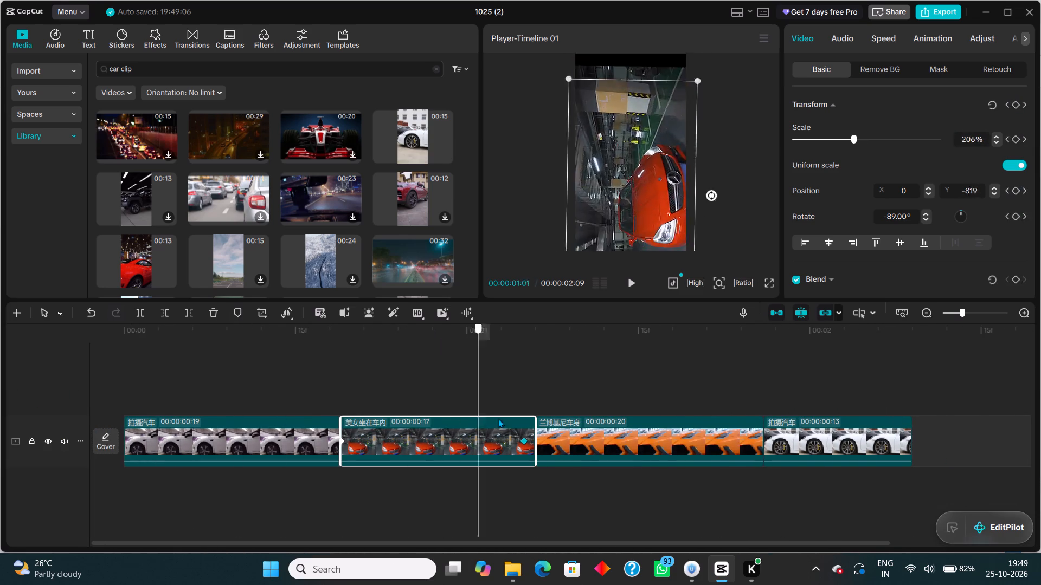
drag(498, 418, 500, 440)
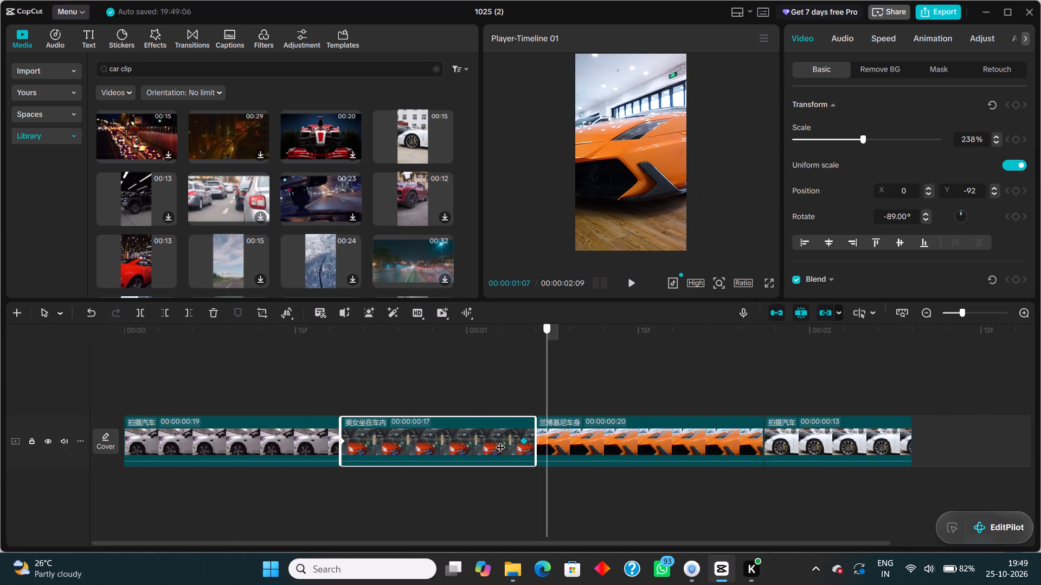
drag(500, 440, 266, 425)
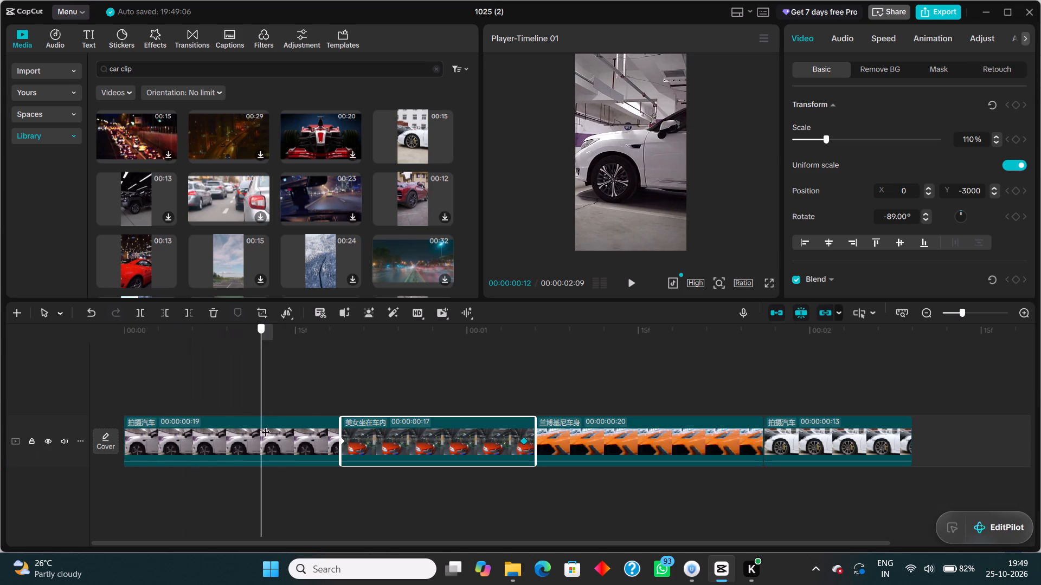
drag(266, 425, 670, 398)
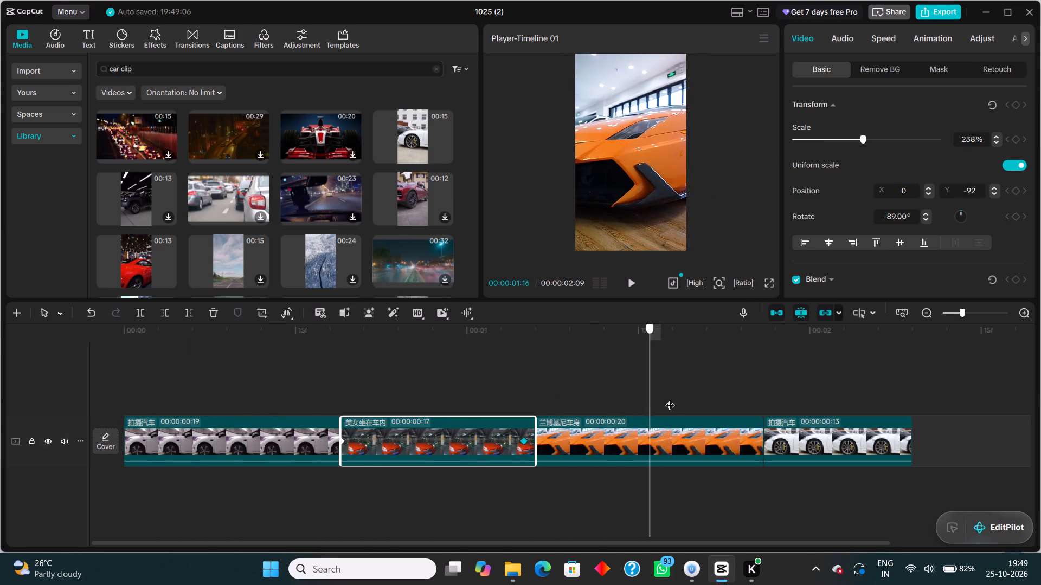
drag(670, 398, 454, 412)
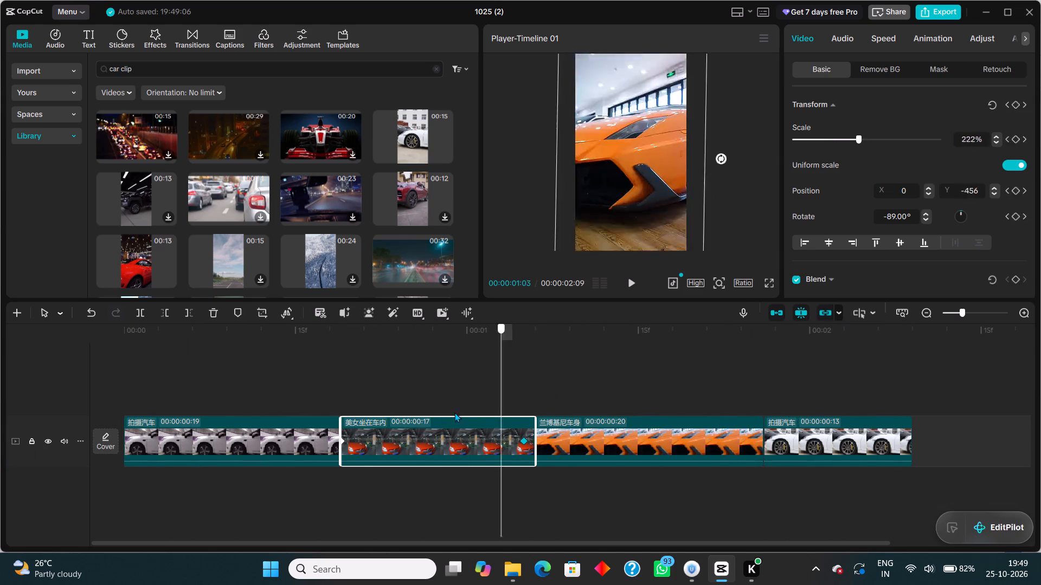
drag(454, 412, 85, 424)
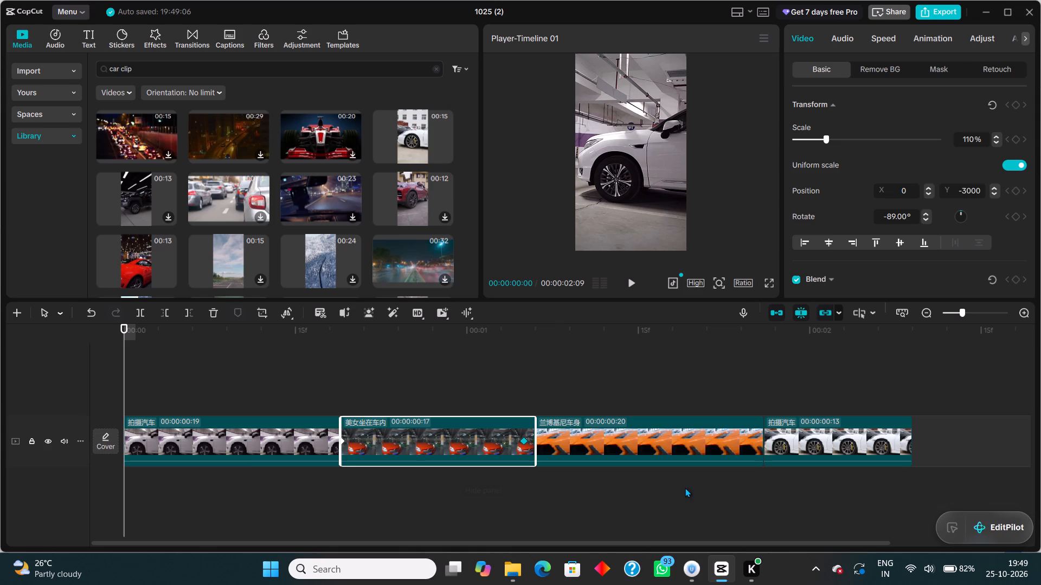
Open the speed curve presets for the first white car clip.
click(271, 445)
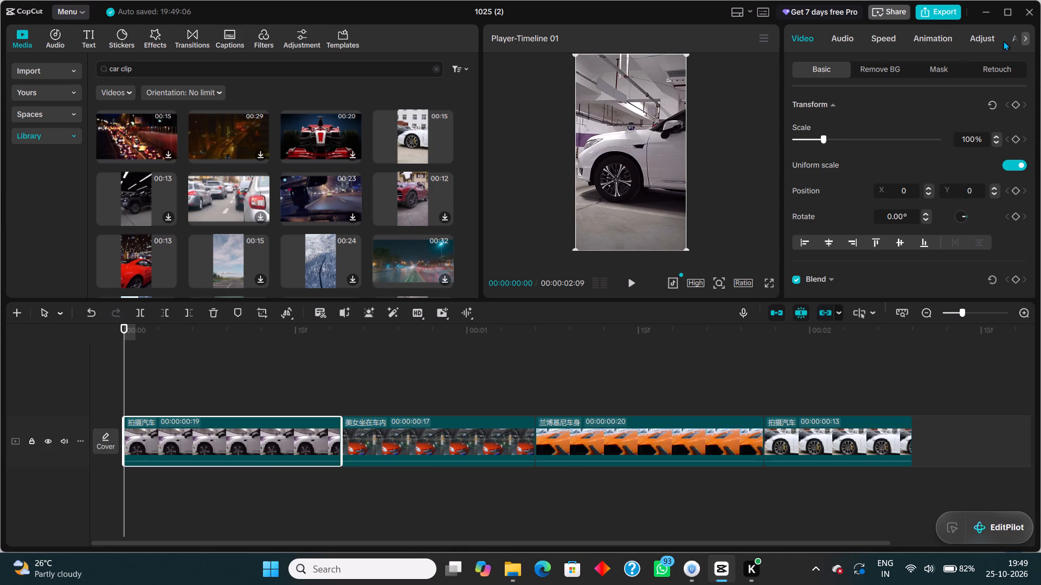
click(1025, 39)
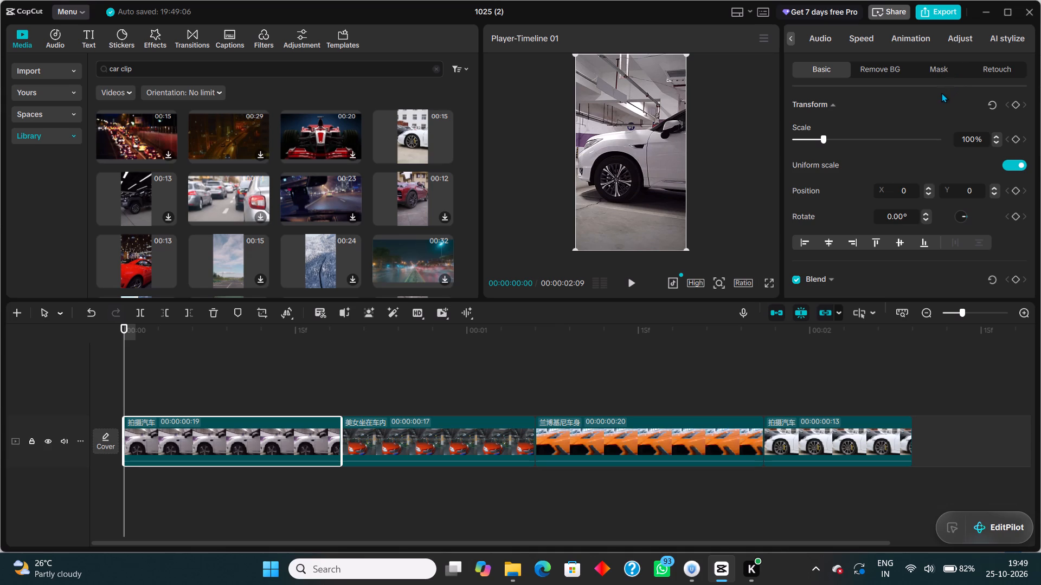
click(860, 37)
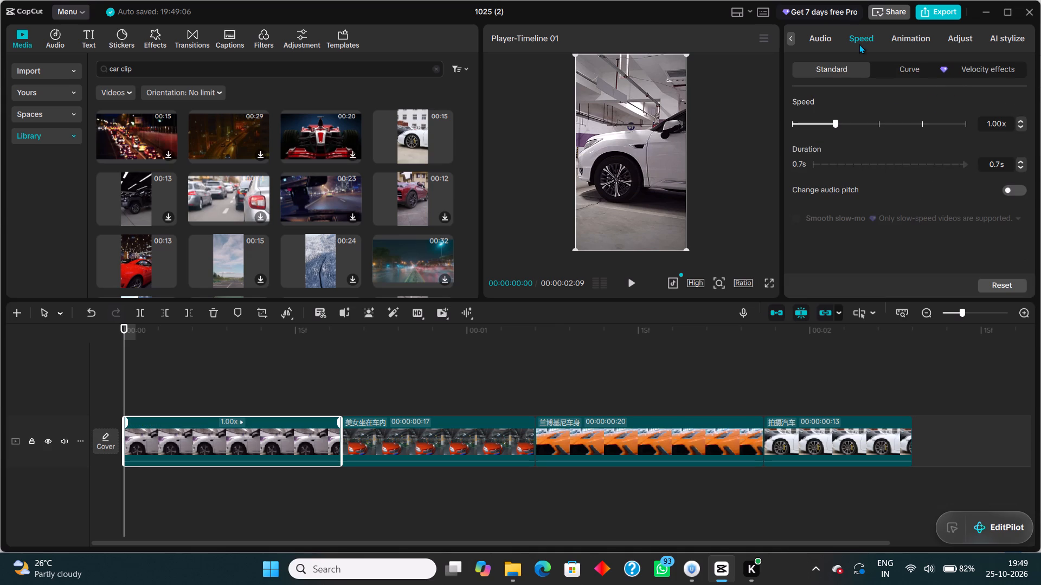
click(907, 72)
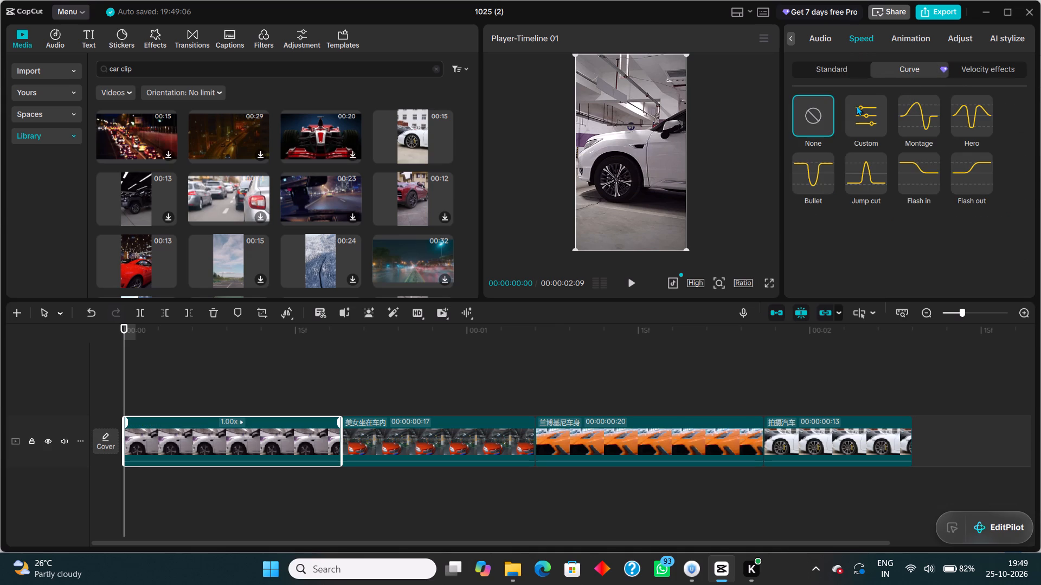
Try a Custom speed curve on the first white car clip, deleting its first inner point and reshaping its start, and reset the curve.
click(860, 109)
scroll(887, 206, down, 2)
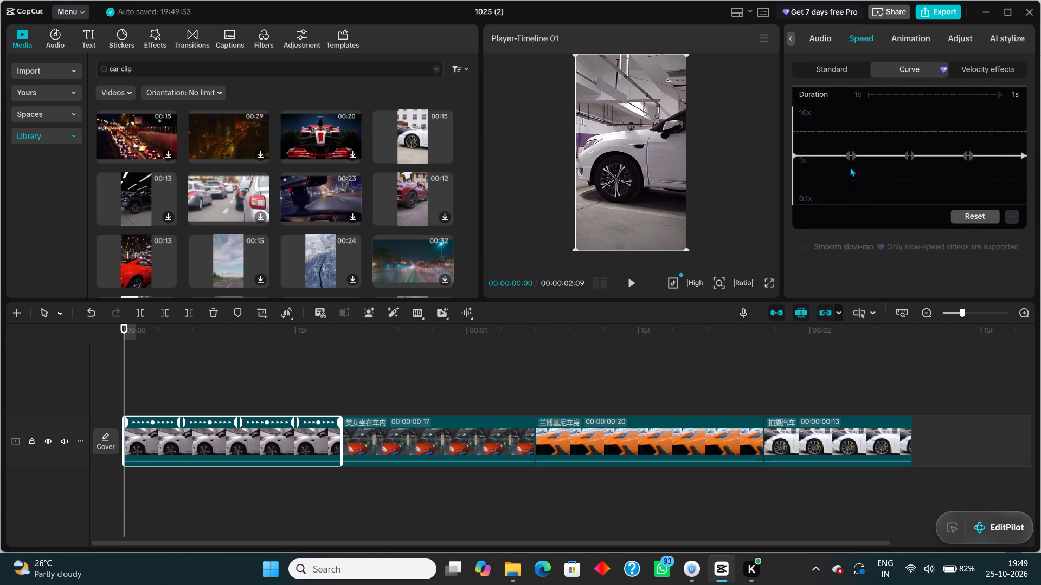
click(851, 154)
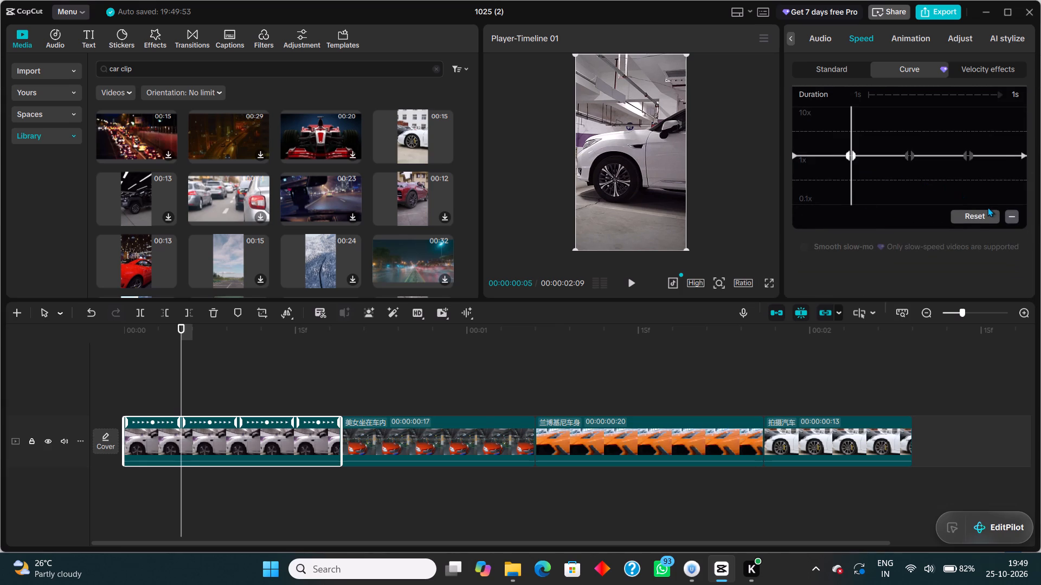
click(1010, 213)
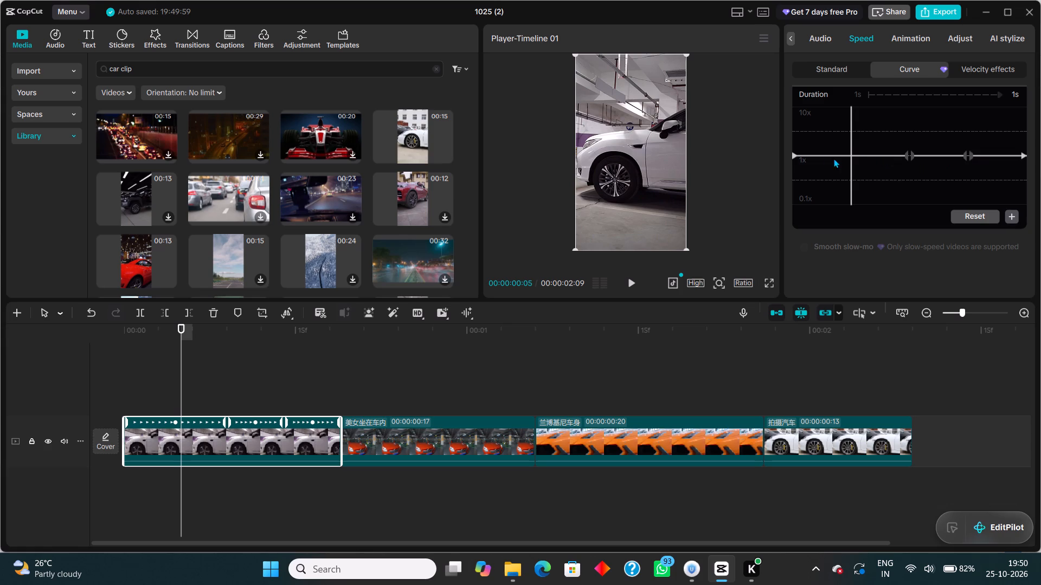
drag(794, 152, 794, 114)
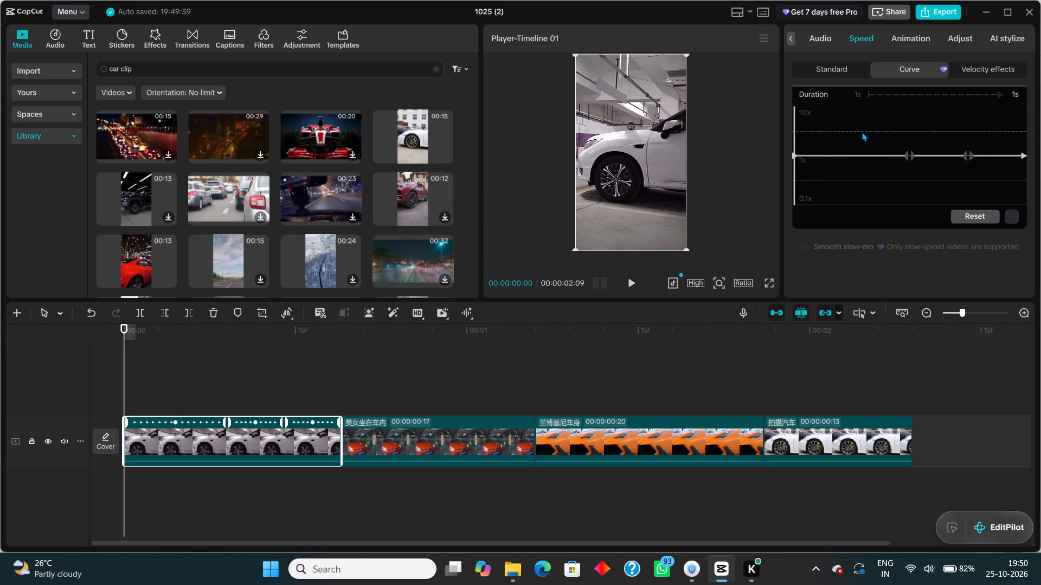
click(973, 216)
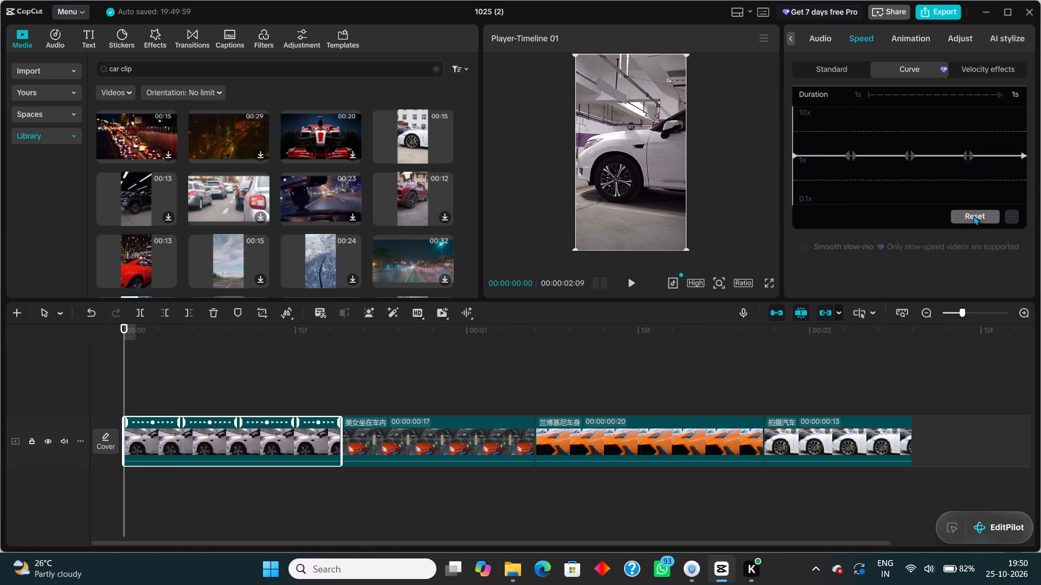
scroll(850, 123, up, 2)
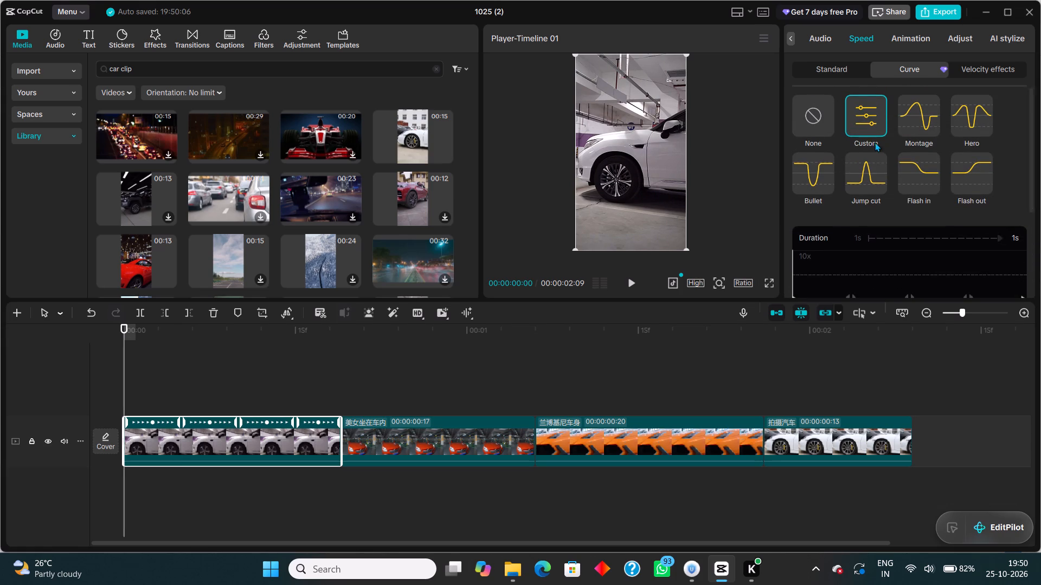
Apply the Bullet speed curve to the first white car clip, lowering its two inner points to 0.1x and spreading them apart.
click(805, 180)
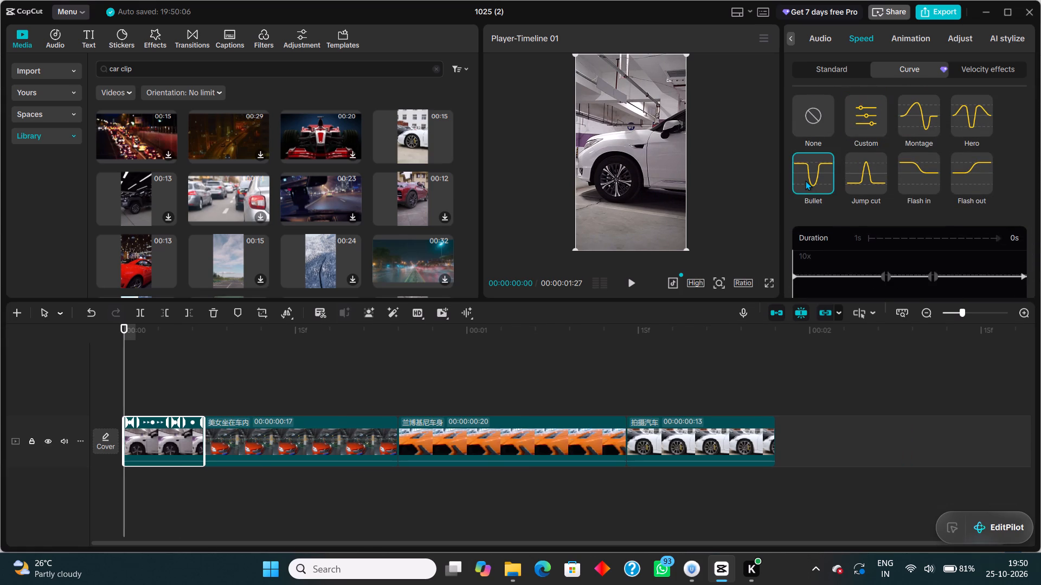
scroll(830, 181, down, 1)
drag(886, 130, 884, 143)
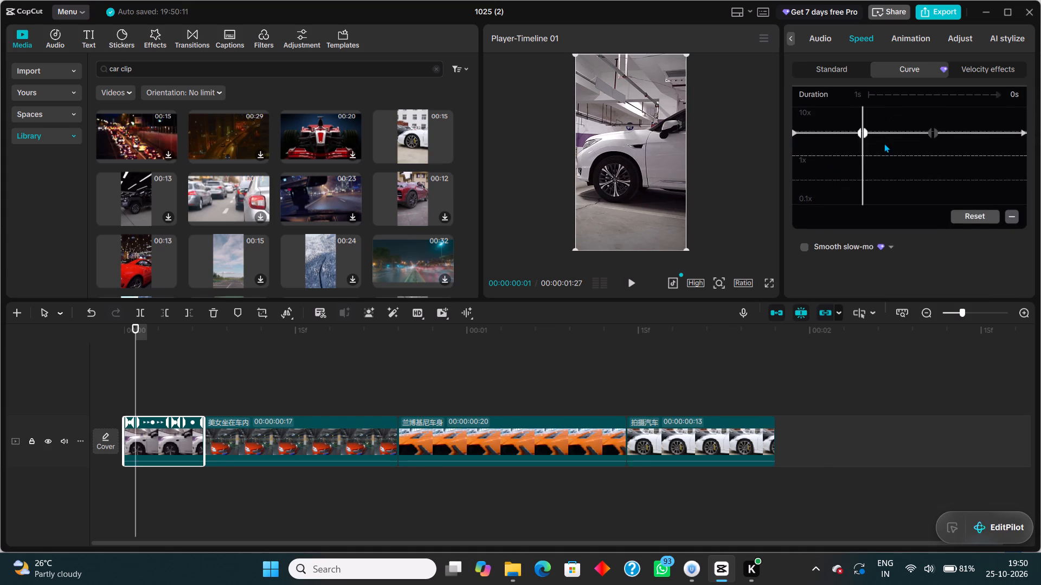
drag(884, 143, 905, 206)
drag(929, 130, 939, 207)
drag(949, 131, 962, 207)
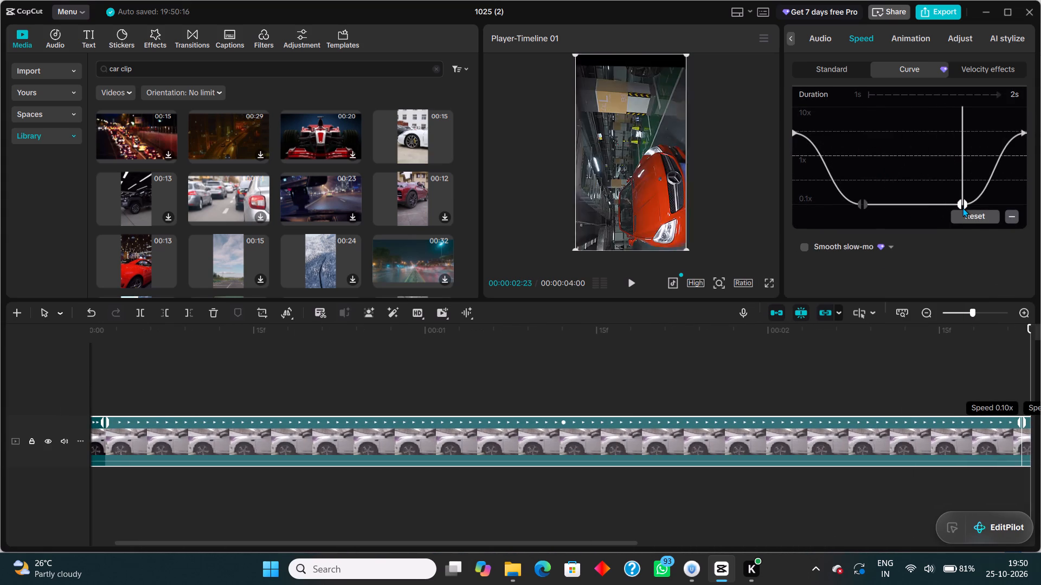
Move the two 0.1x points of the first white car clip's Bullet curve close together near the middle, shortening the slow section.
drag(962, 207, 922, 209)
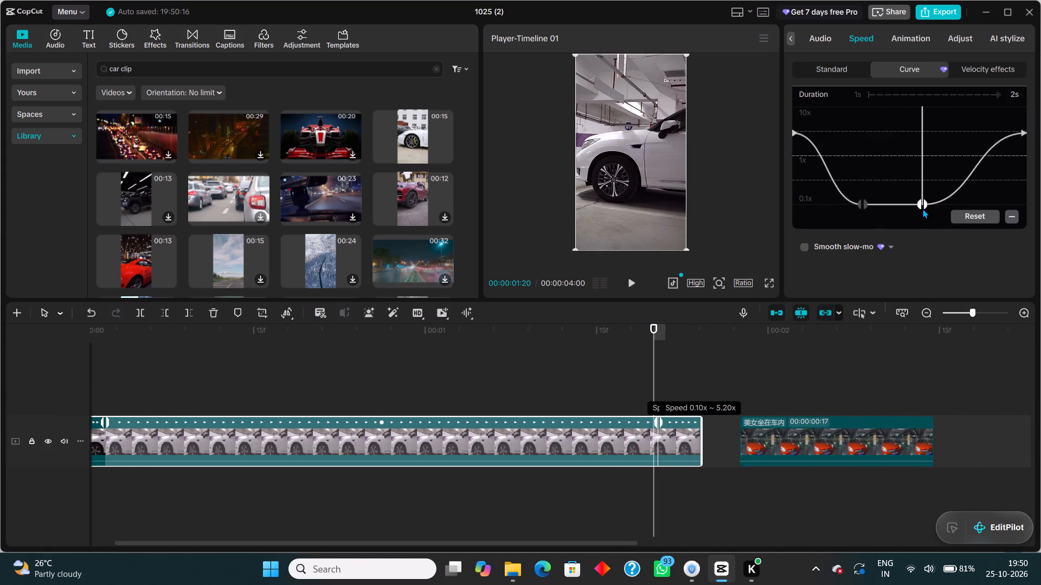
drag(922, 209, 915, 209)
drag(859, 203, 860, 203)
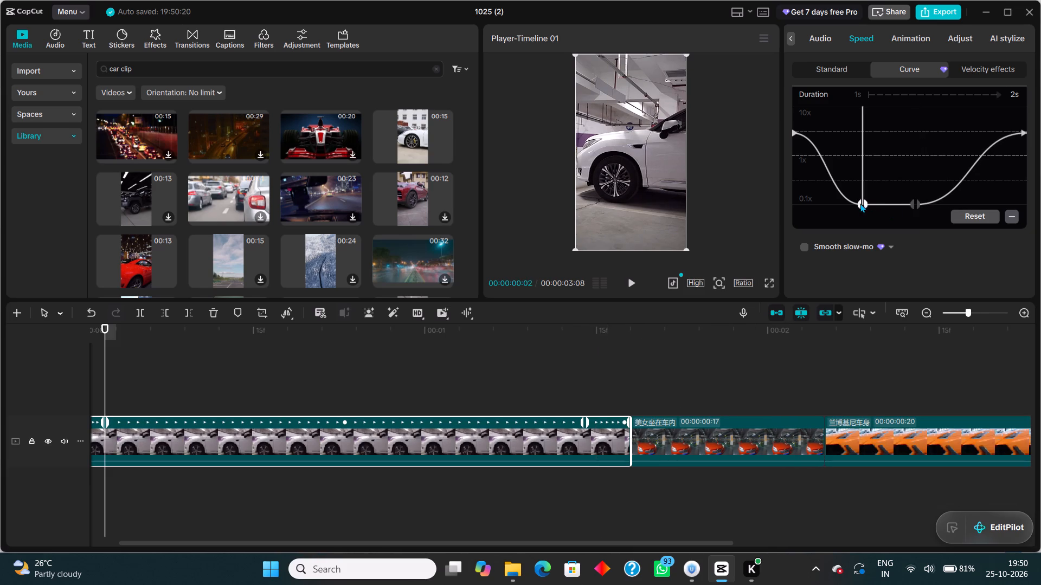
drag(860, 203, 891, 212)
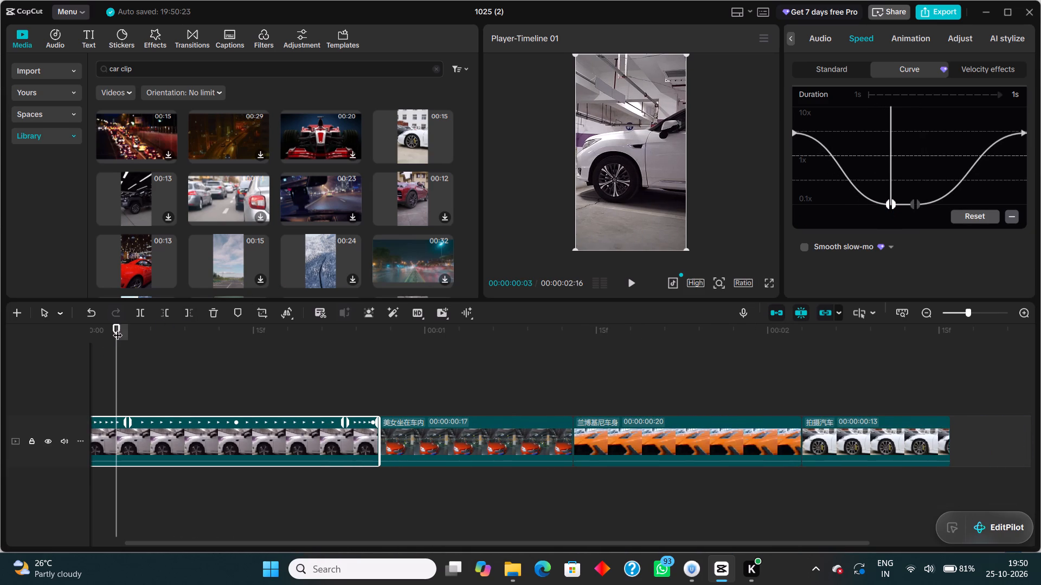
Play the timeline from the start and scrub across the clips to review the speed ramp on the first white car clip.
drag(118, 328, 65, 327)
click(631, 281)
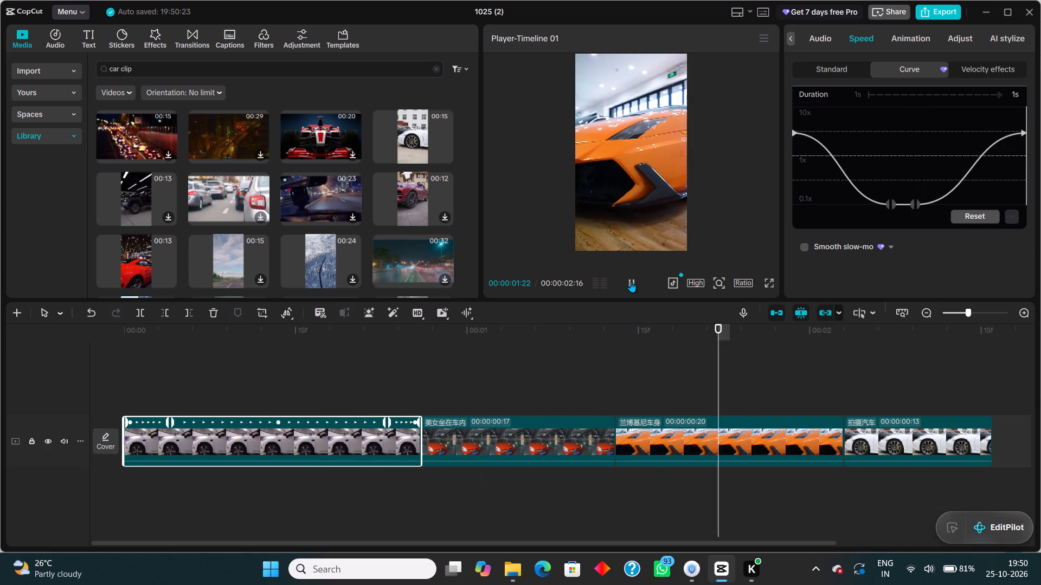
click(631, 281)
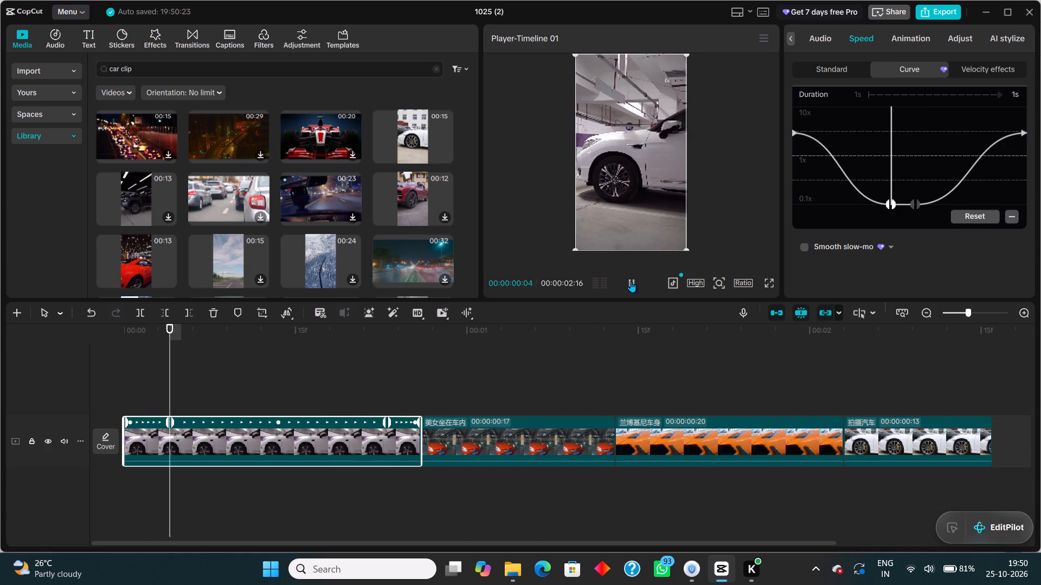
click(631, 281)
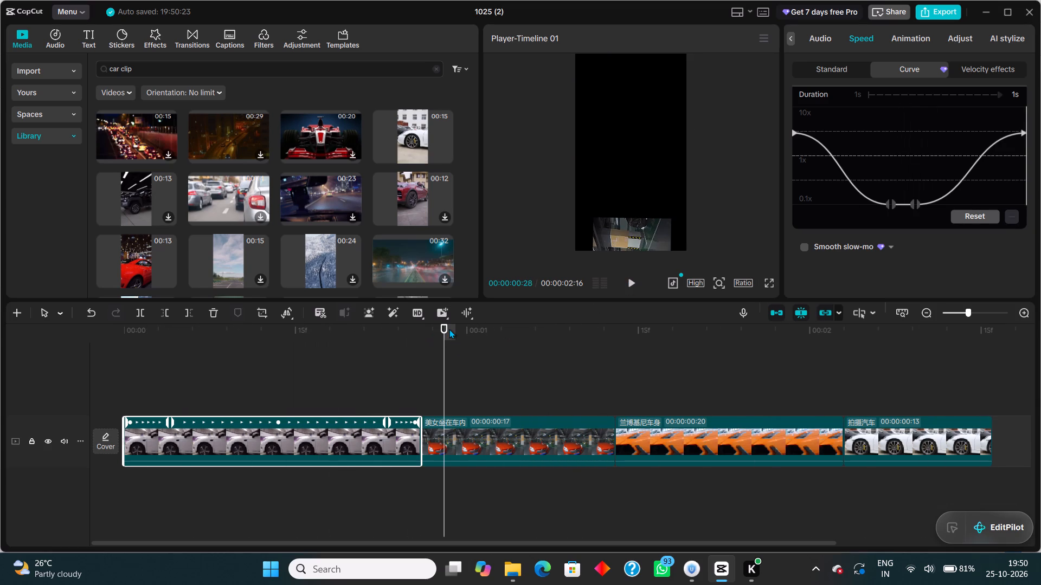
drag(449, 328, 729, 396)
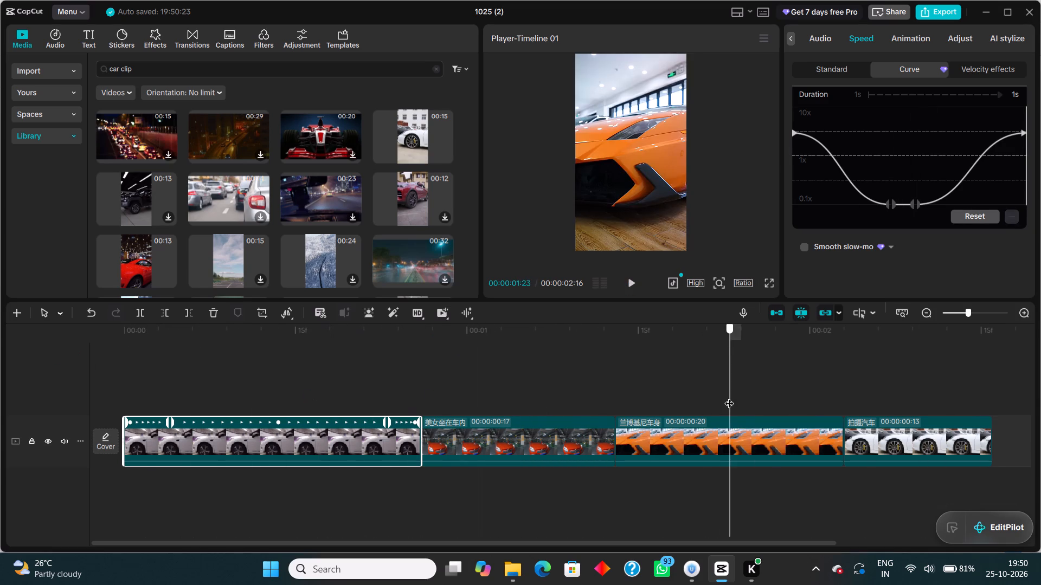
drag(729, 396, 464, 561)
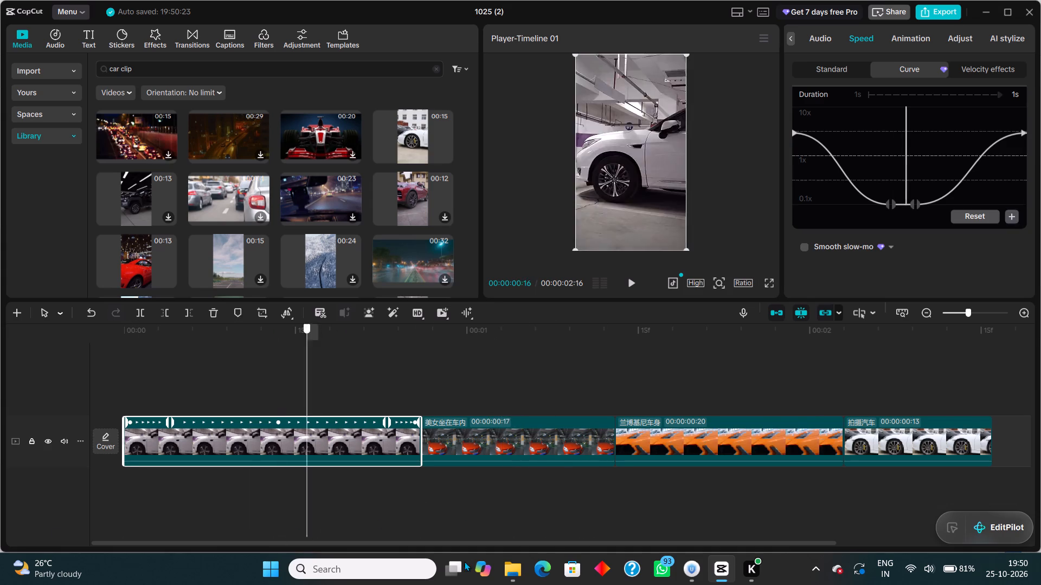
drag(464, 561, 299, 584)
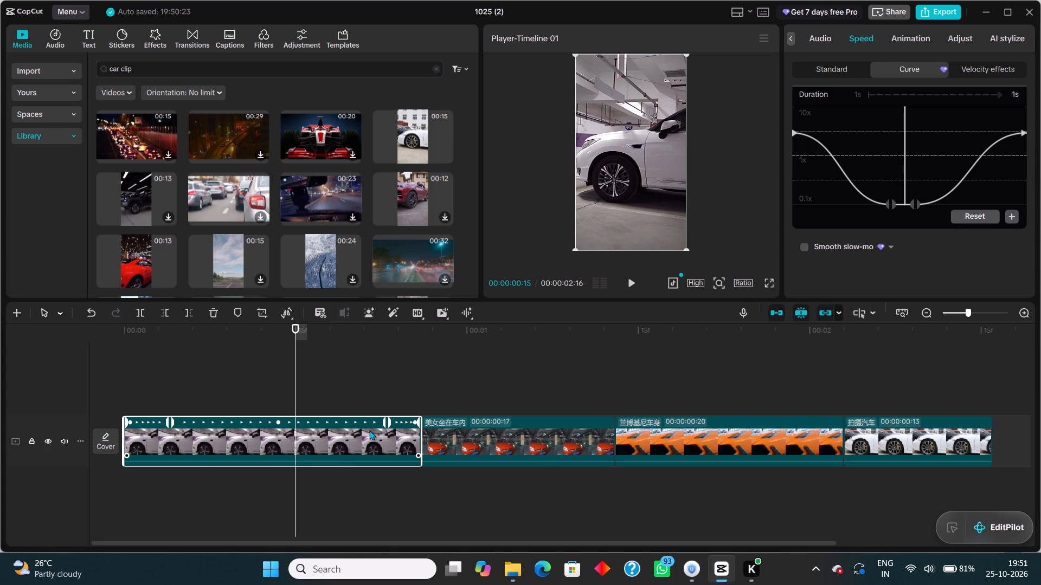
Delete all the car clips from the timeline, leaving it empty.
key(Delete)
key(Delete)
key(Delete)
key(Delete)
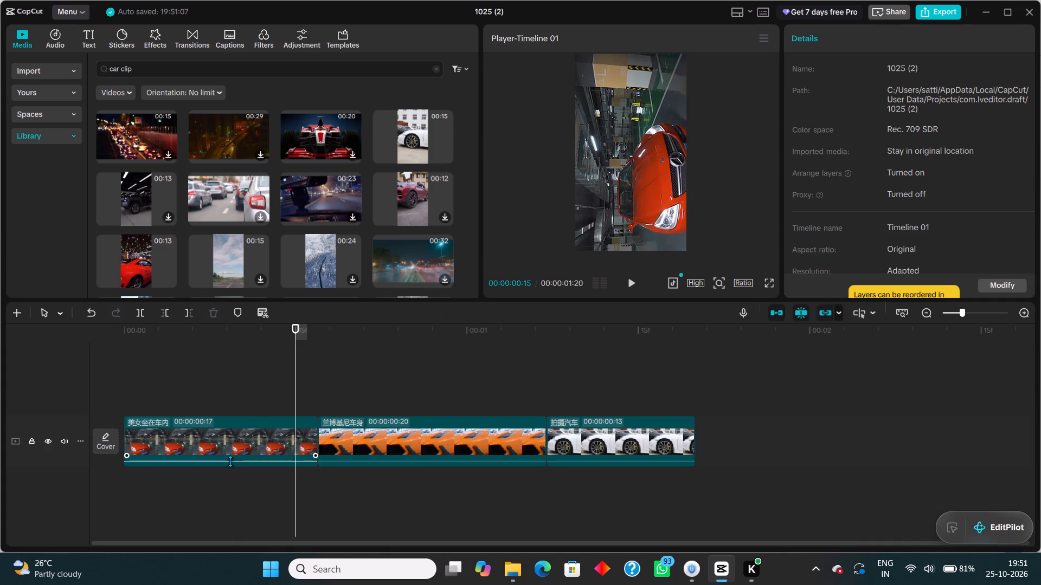
key(Delete)
click(235, 437)
key(Delete)
click(242, 435)
key(Delete)
click(242, 435)
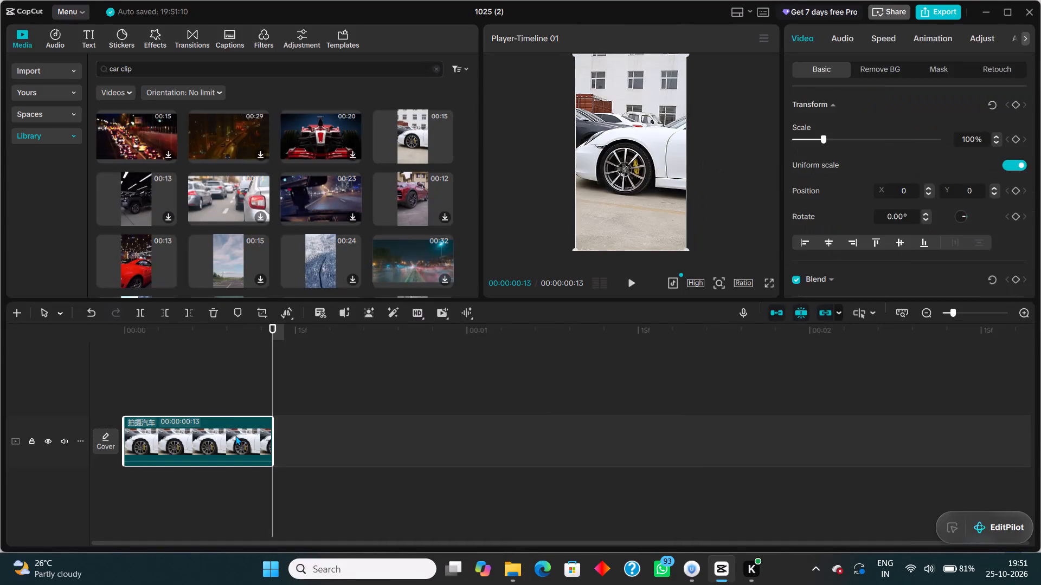
key(Delete)
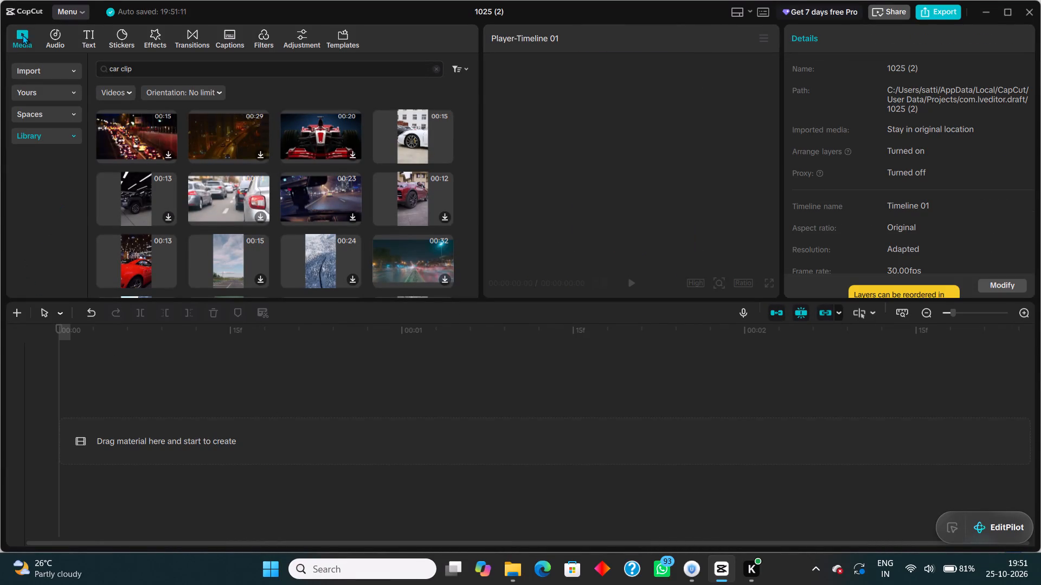
Open the local media import and browse the Downloads, Pictures, Screenshots, Desktop and Gallery folders for footage.
click(38, 73)
click(287, 178)
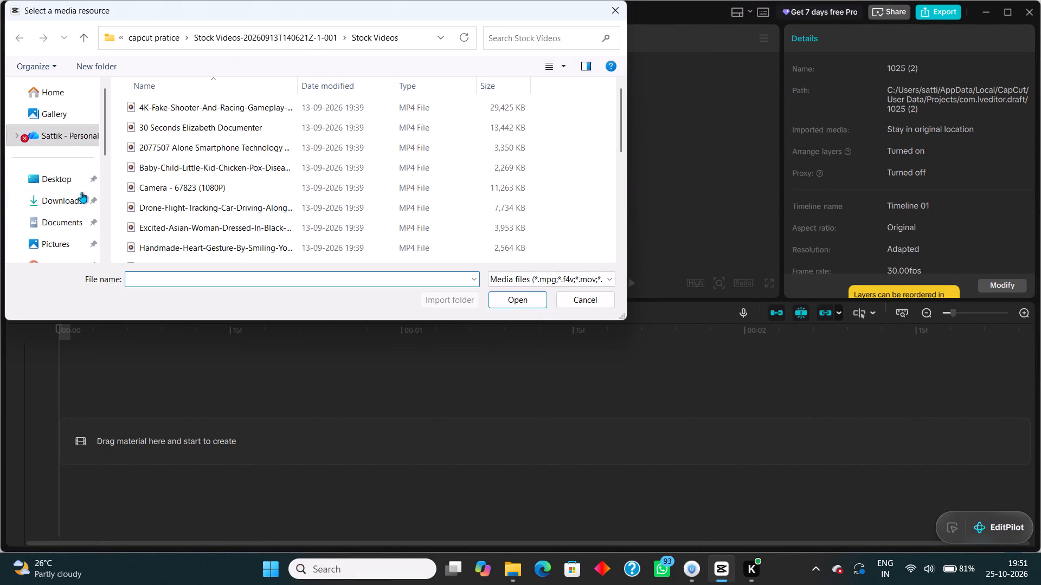
click(69, 203)
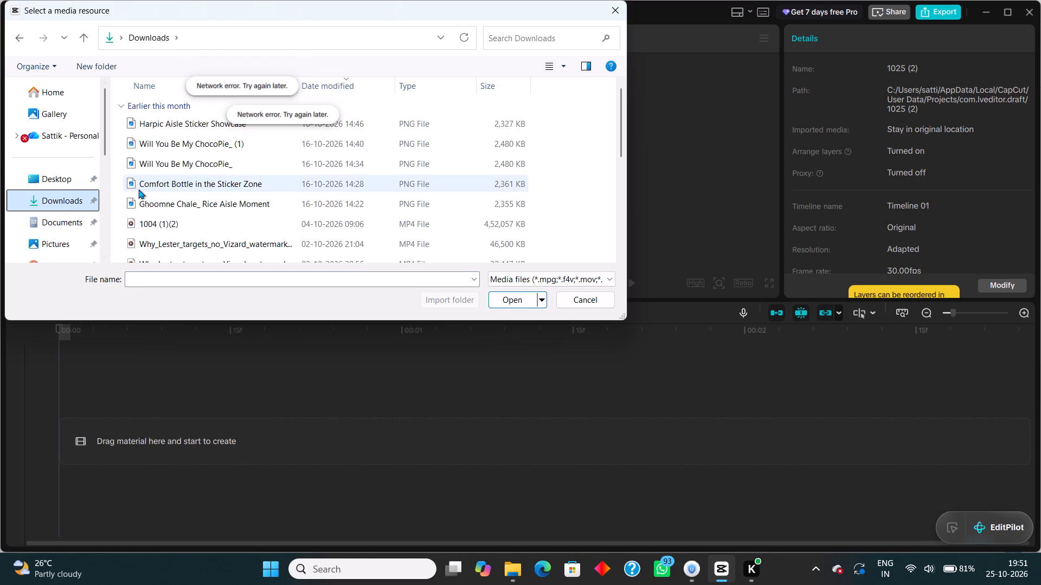
scroll(138, 189, down, 5)
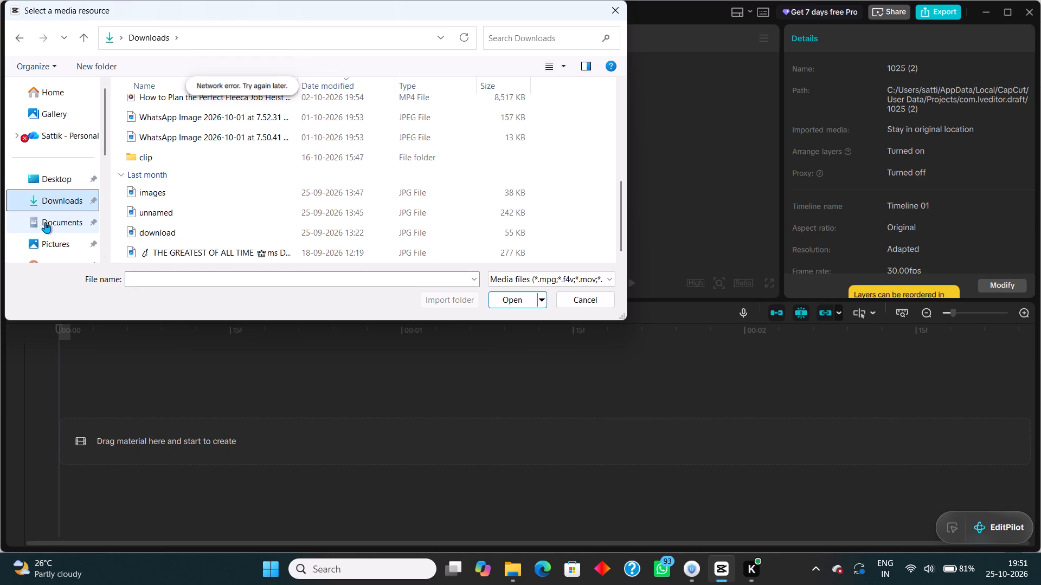
click(53, 235)
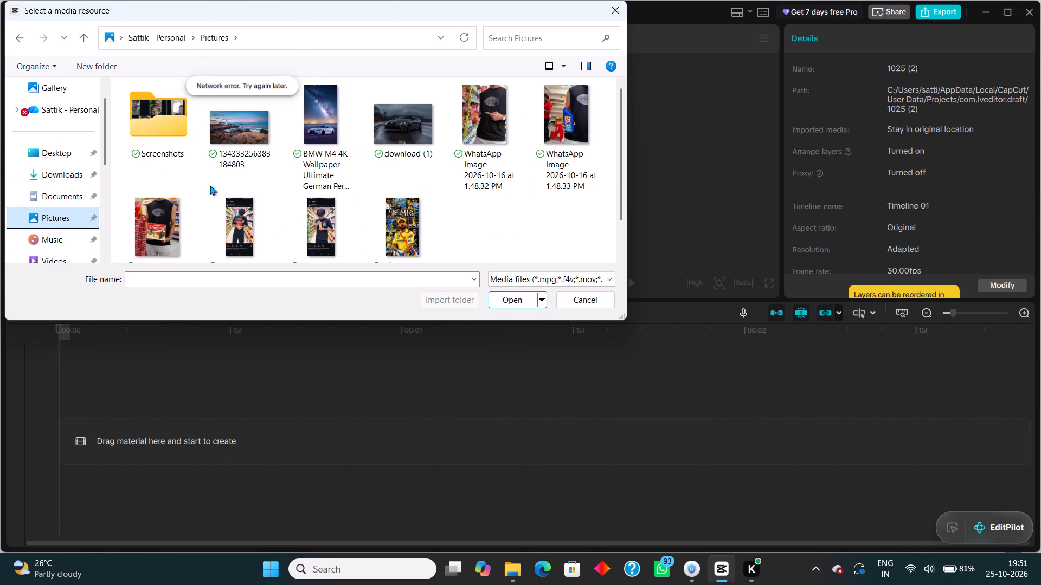
scroll(304, 192, down, 1)
scroll(301, 193, up, 1)
double_click(137, 97)
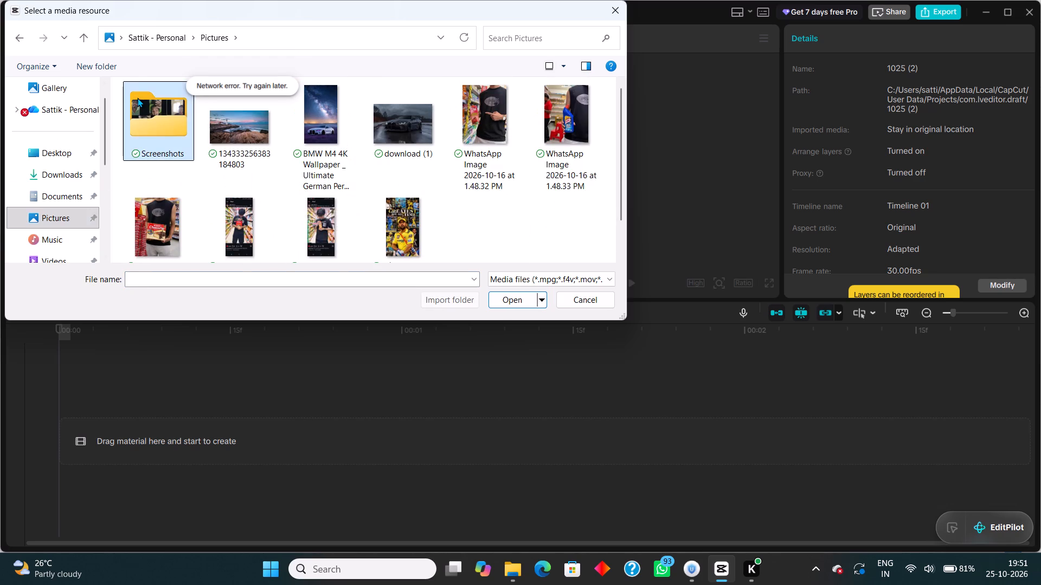
scroll(326, 186, down, 3)
scroll(320, 188, up, 2)
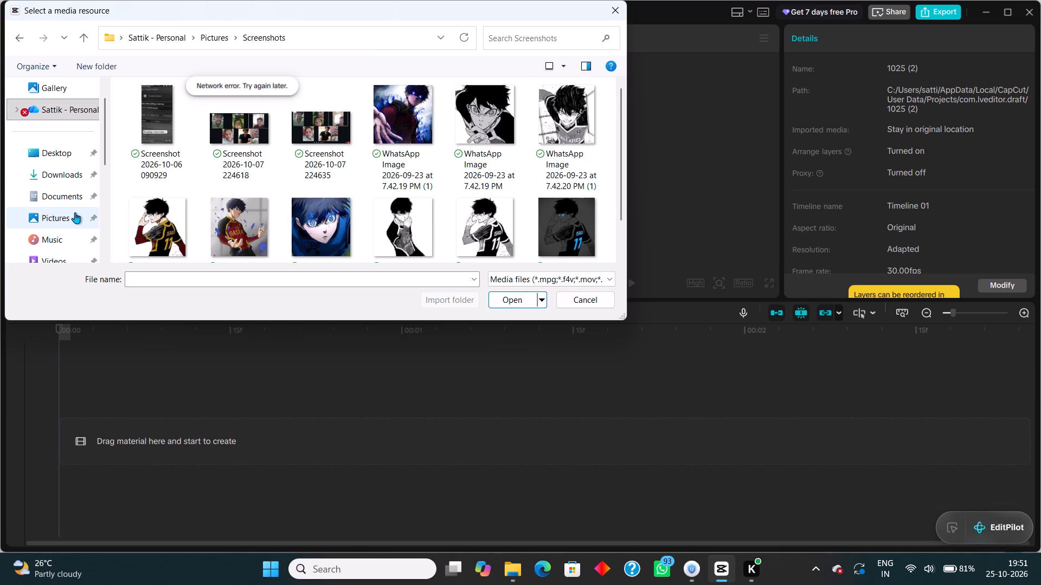
click(66, 161)
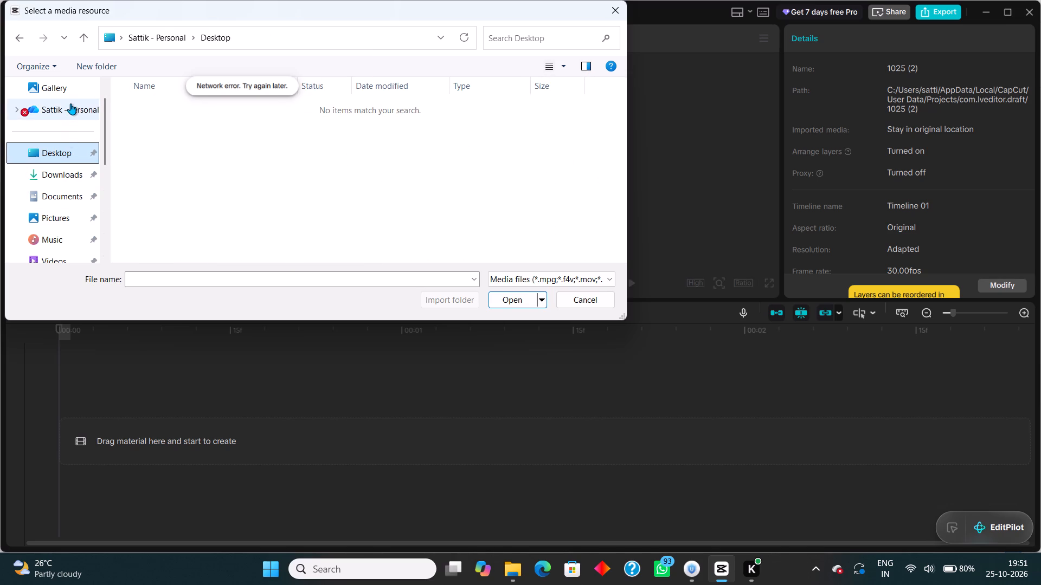
click(70, 103)
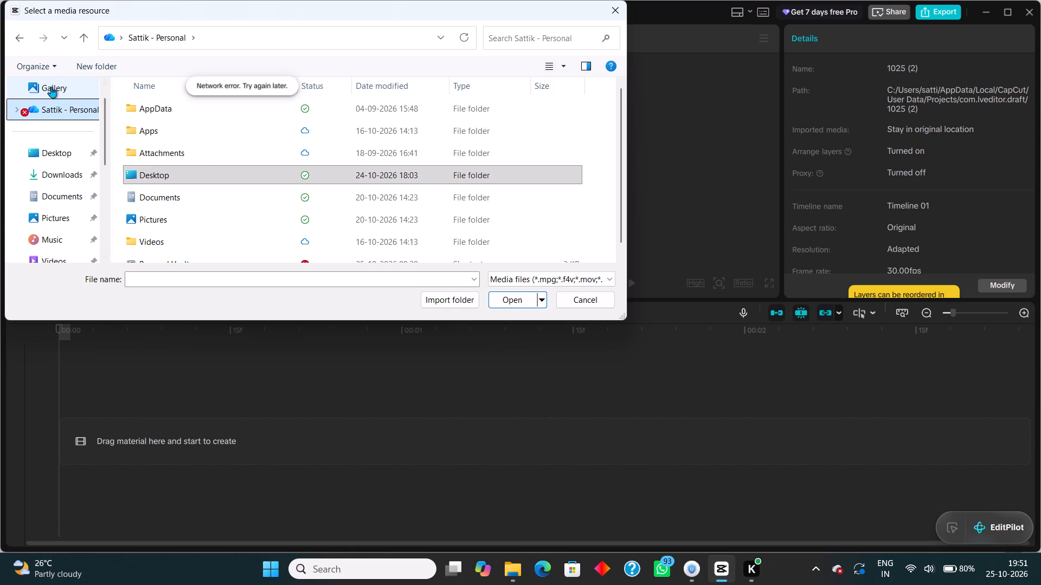
scroll(304, 237, down, 2)
double_click(273, 214)
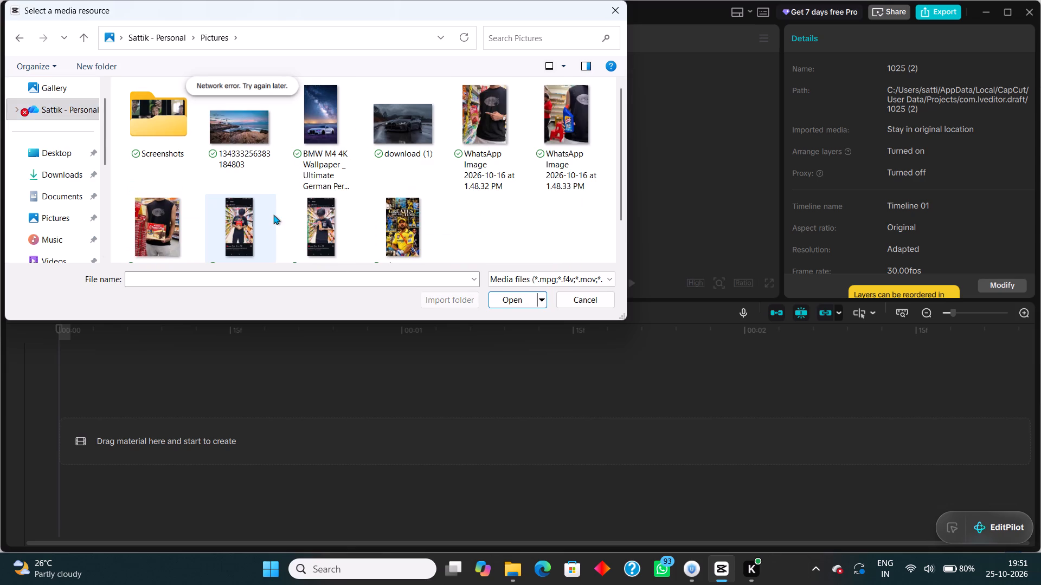
scroll(274, 204, down, 1)
scroll(274, 204, up, 1)
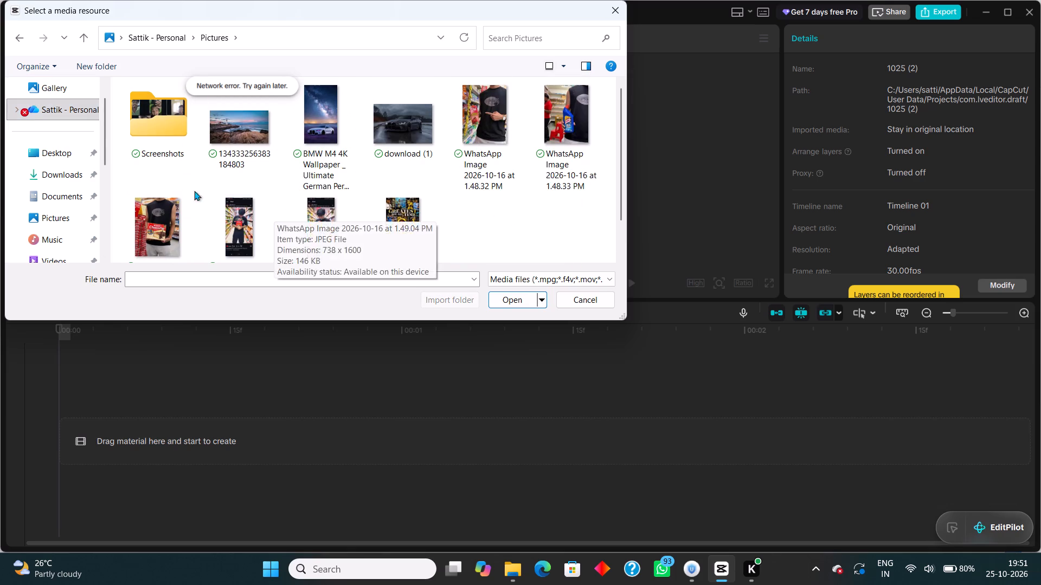
click(47, 80)
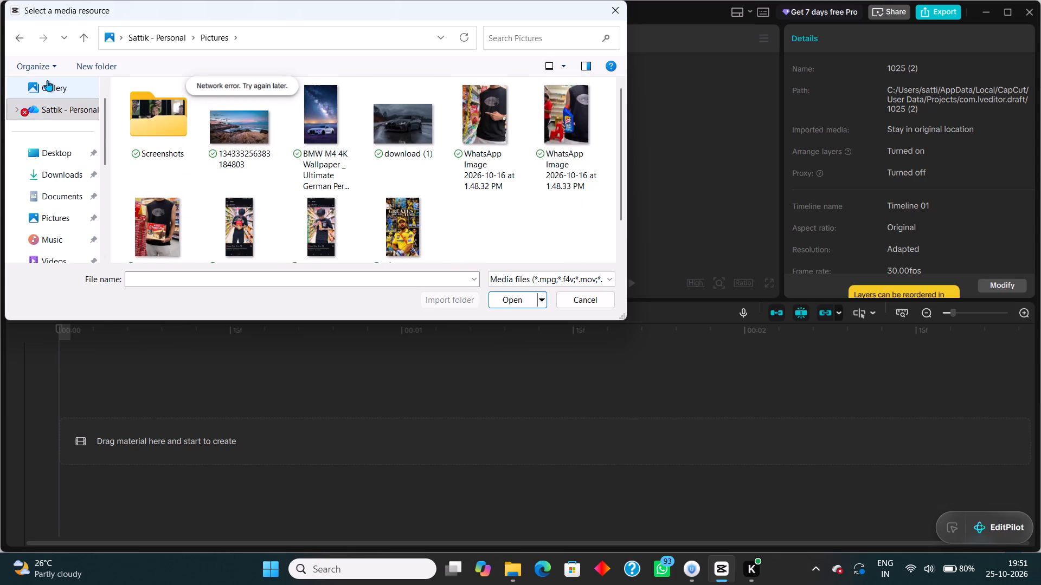
scroll(297, 219, down, 4)
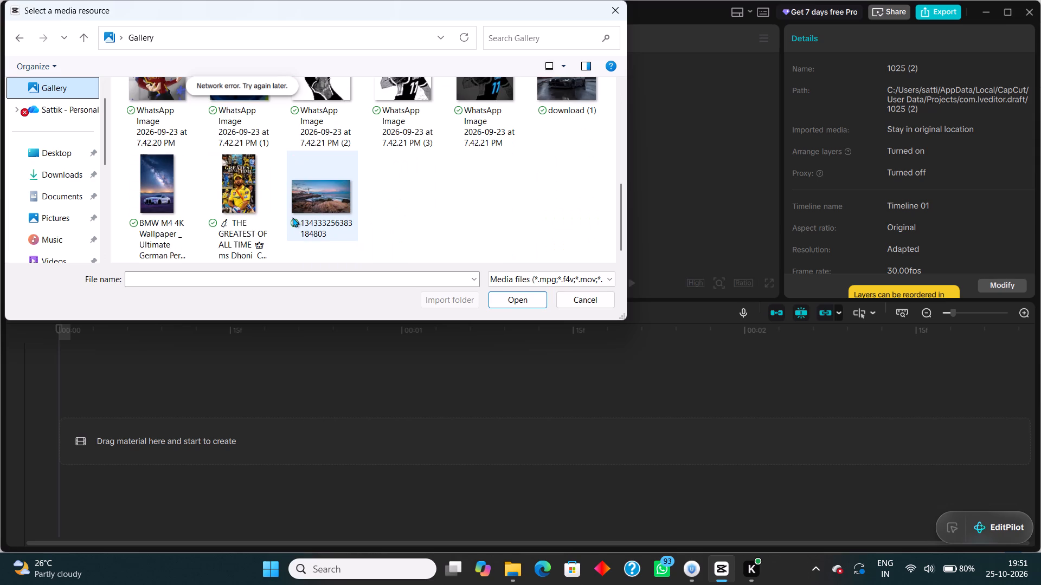
scroll(292, 217, up, 3)
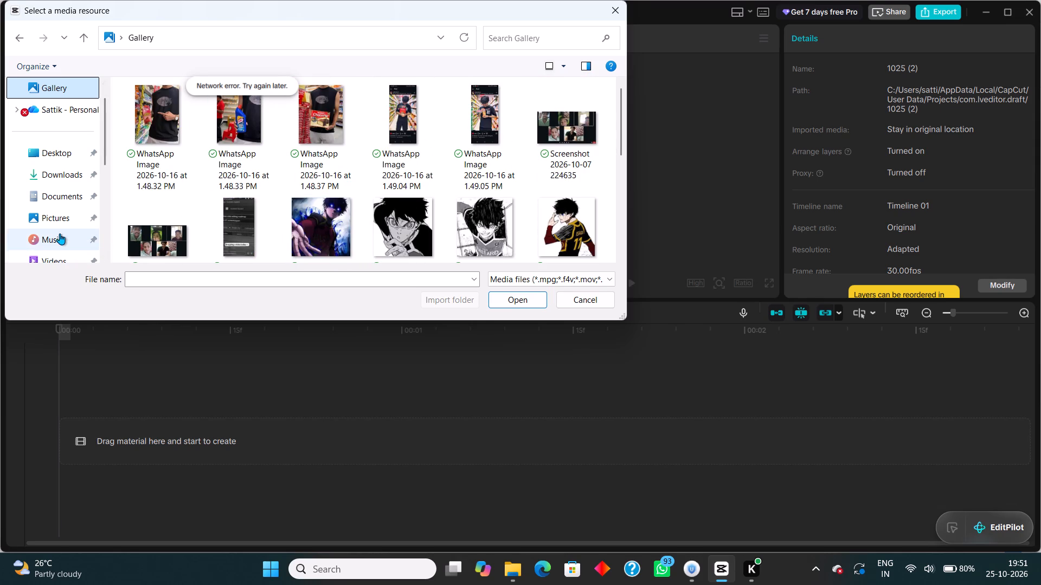
click(66, 213)
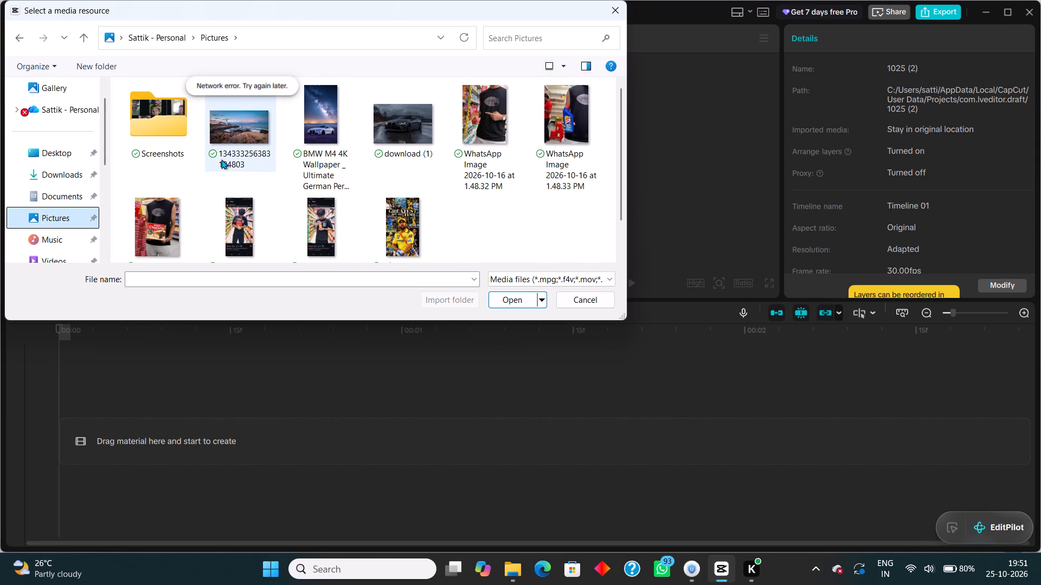
scroll(220, 164, down, 2)
scroll(220, 165, up, 1)
scroll(193, 186, down, 1)
Import the video "Akshat Raw File" from the podcast folder on the USB drive (E:).
scroll(33, 218, down, 3)
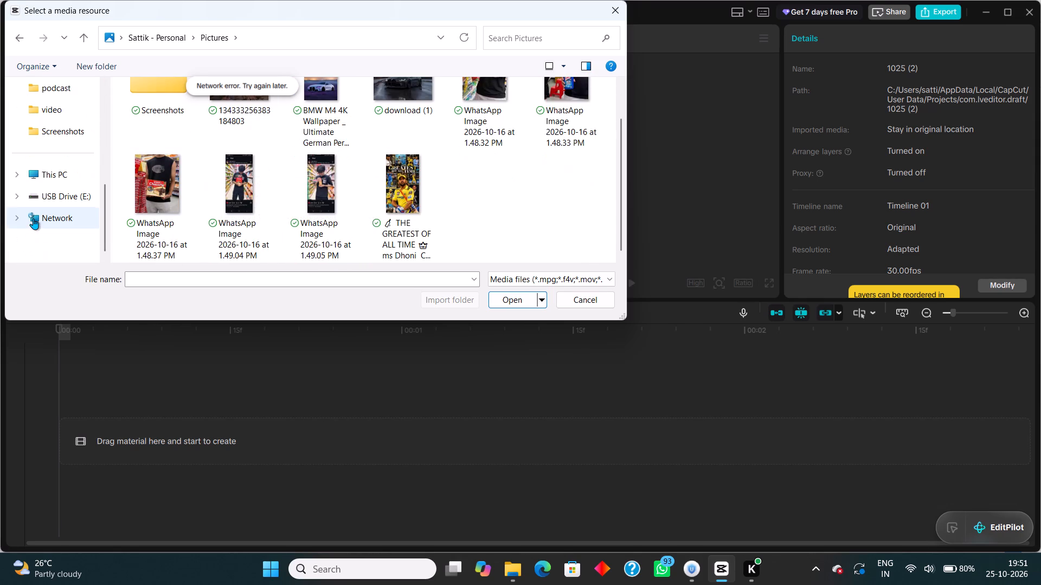
click(63, 178)
double_click(225, 143)
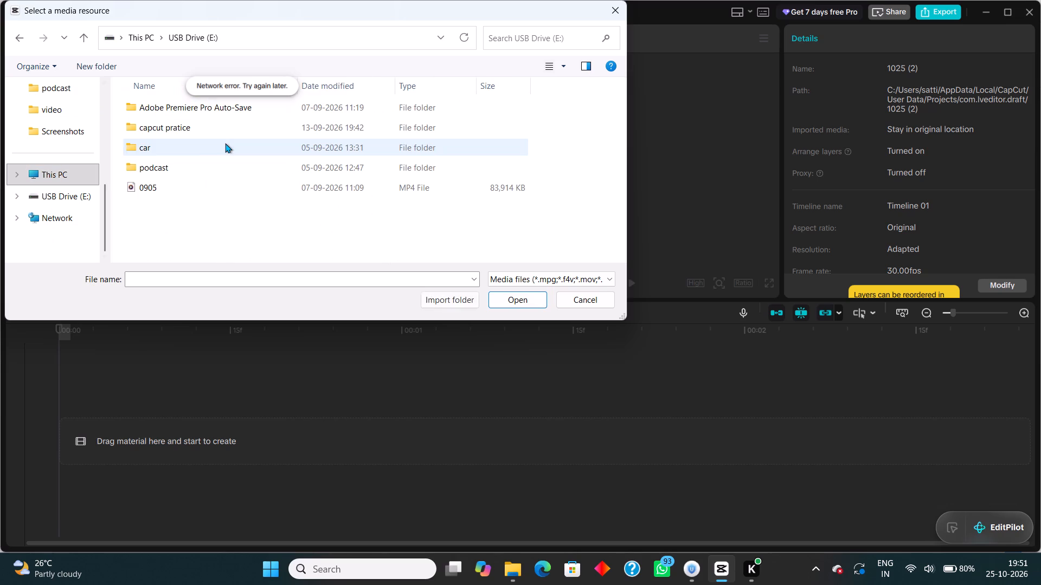
double_click(196, 168)
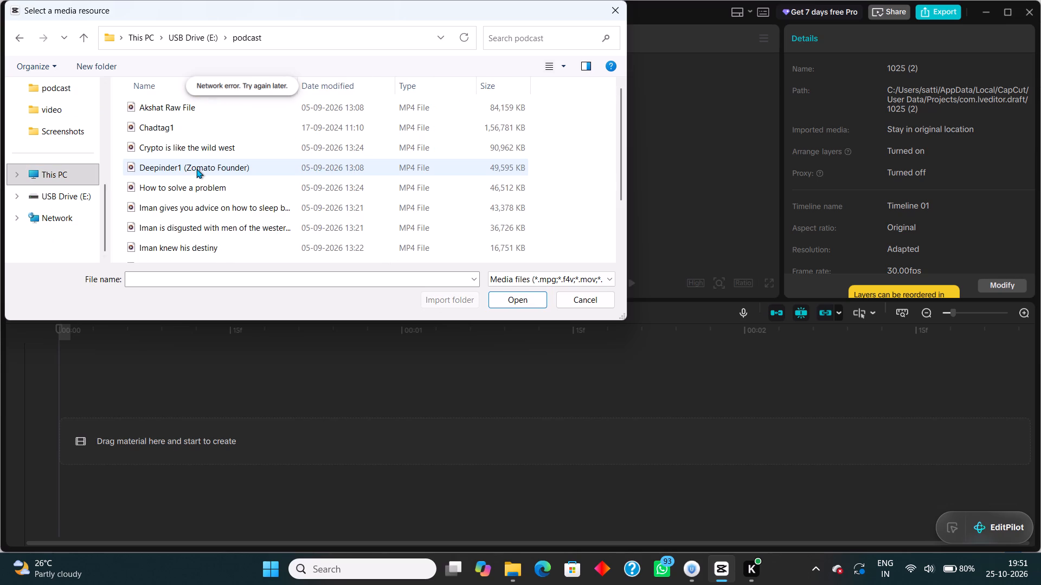
double_click(163, 111)
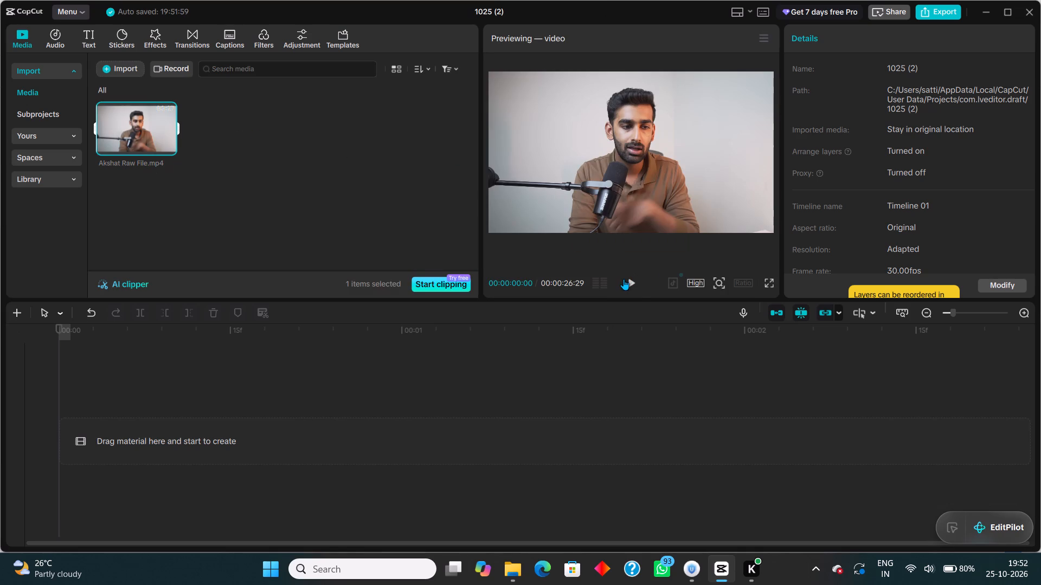
Play the imported video in the preview.
click(634, 284)
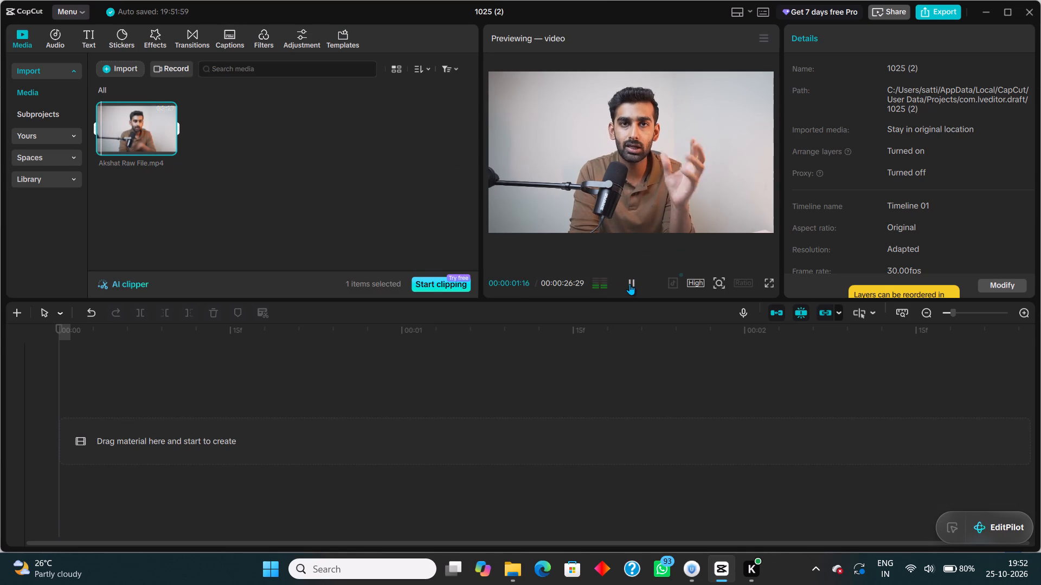
Switch the workspace to the Vertical layout and make the media and details area slightly taller than the timeline.
click(759, 37)
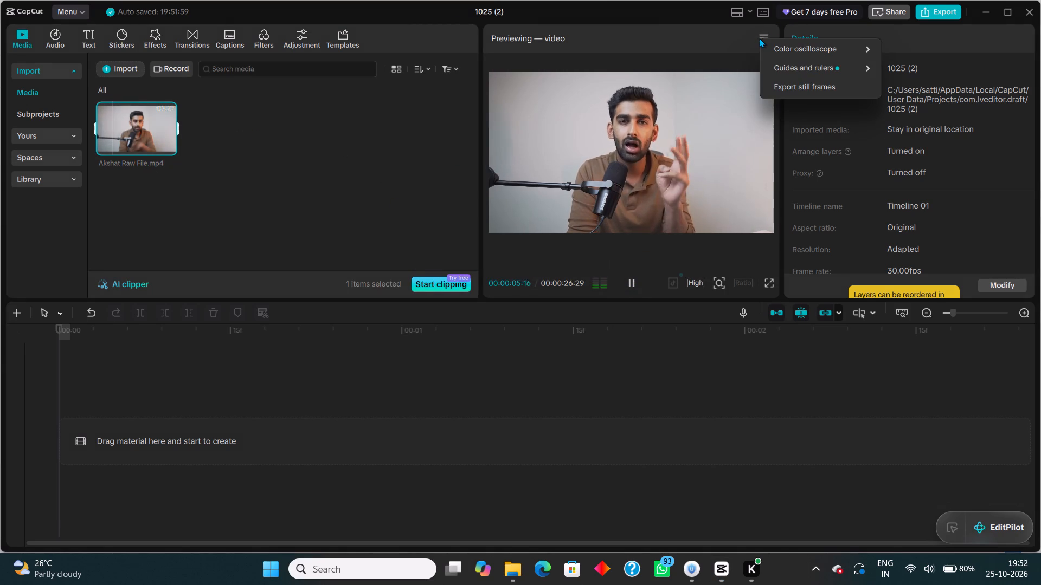
click(759, 38)
click(747, 10)
click(747, 10)
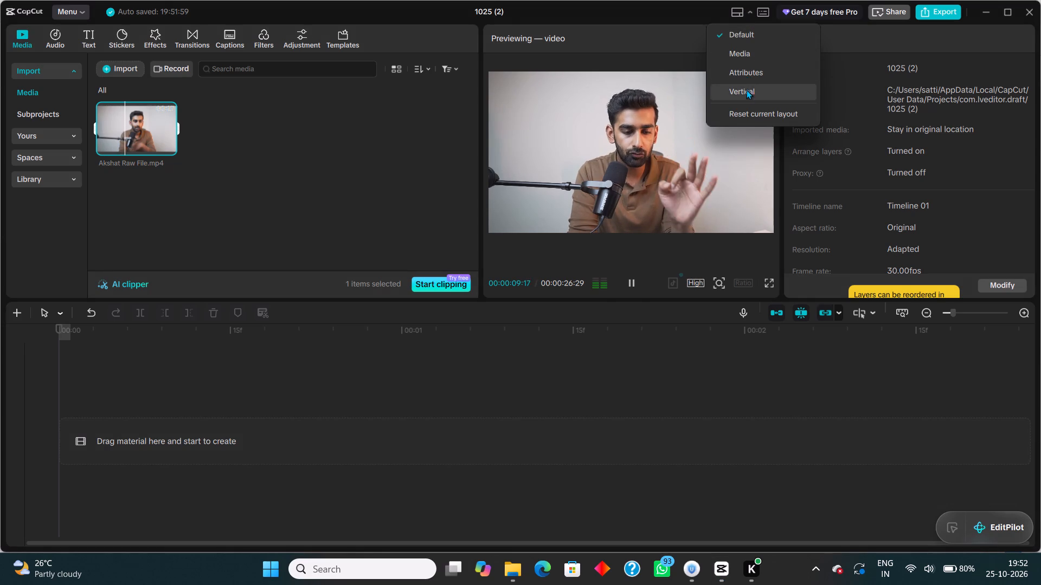
click(746, 93)
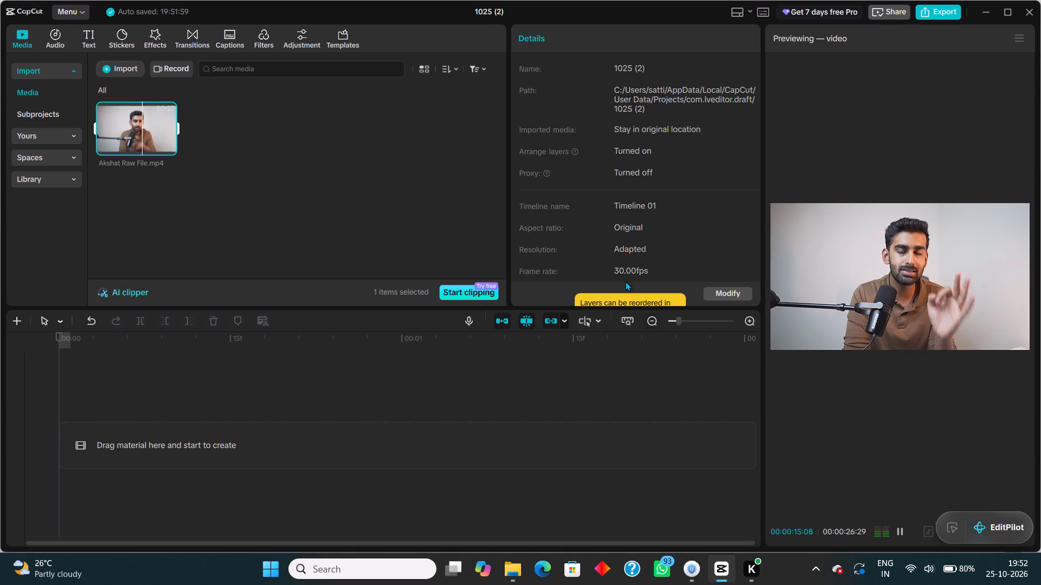
drag(626, 307, 631, 323)
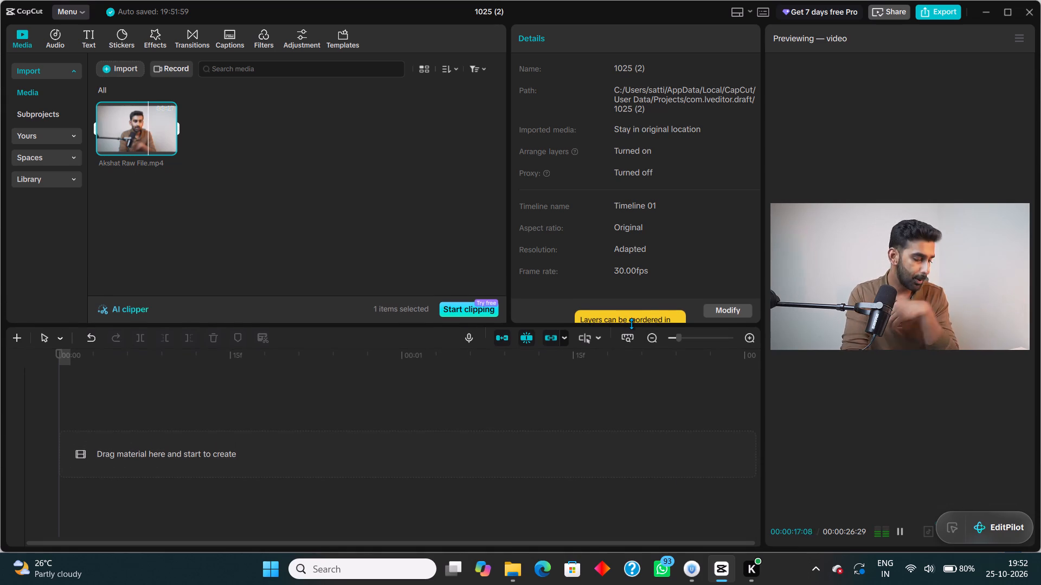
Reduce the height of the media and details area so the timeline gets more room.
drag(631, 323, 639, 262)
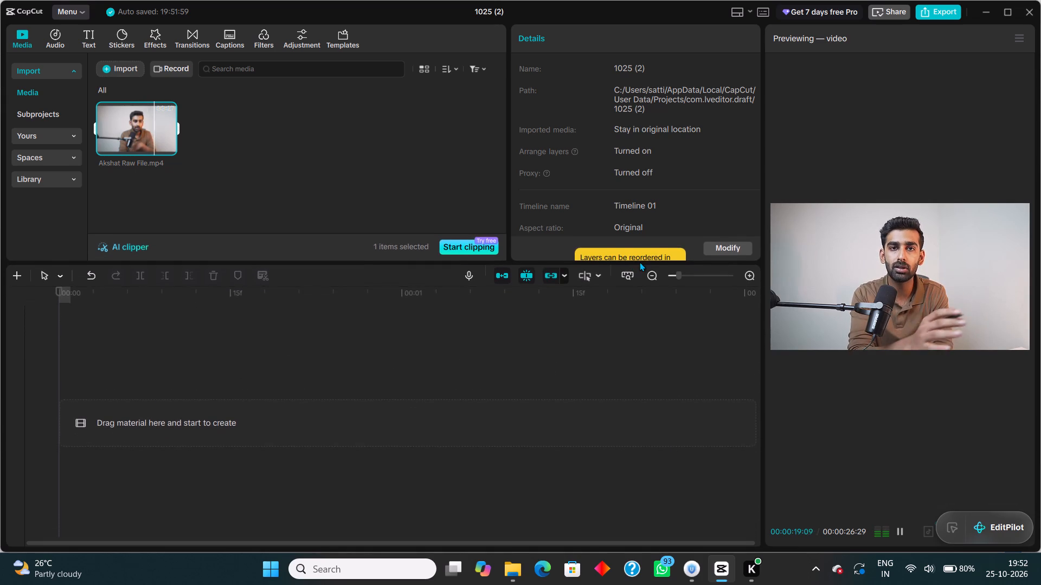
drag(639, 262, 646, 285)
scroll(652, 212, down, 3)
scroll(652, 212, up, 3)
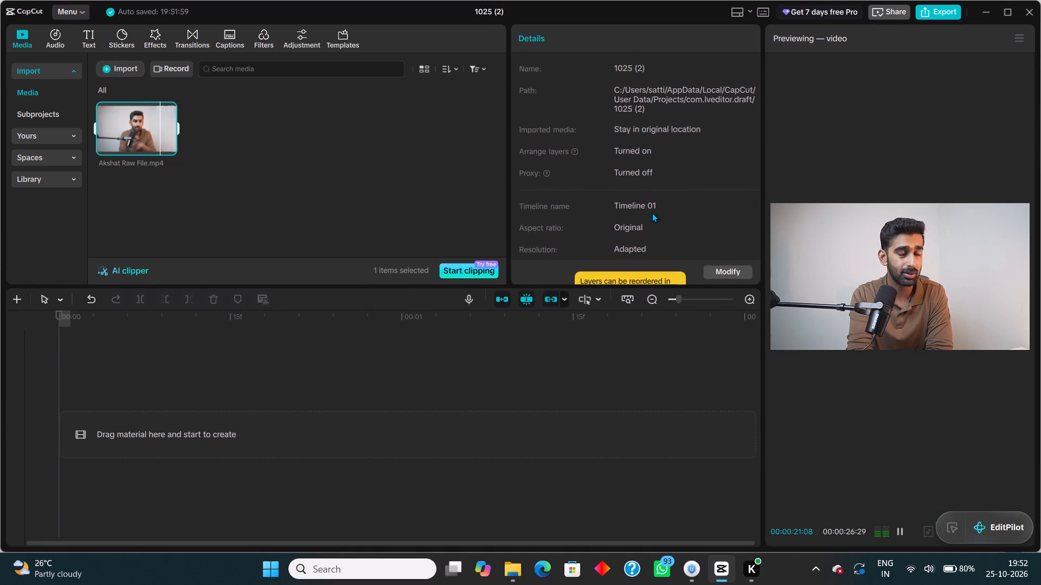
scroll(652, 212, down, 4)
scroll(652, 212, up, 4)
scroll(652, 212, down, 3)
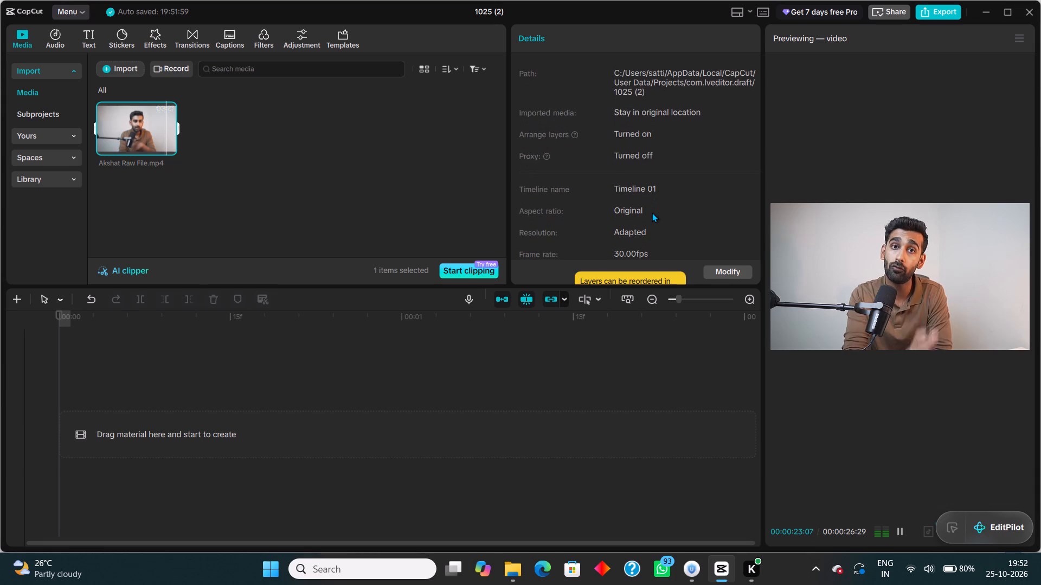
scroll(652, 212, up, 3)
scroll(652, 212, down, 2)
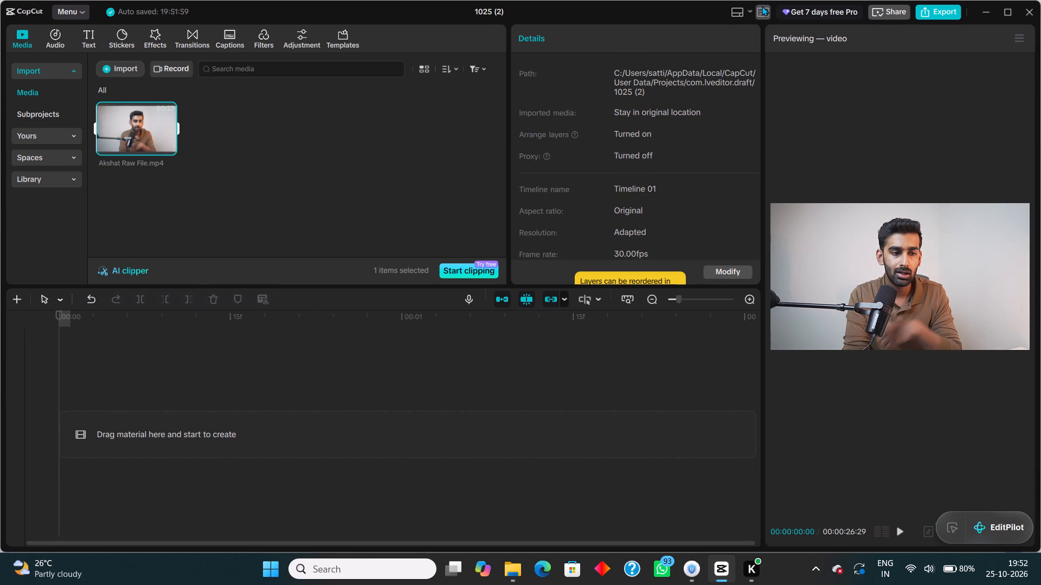
Switch the workspace from the Vertical layout to the one with the player between media and details, and narrow the media area to widen the player.
click(749, 12)
click(750, 38)
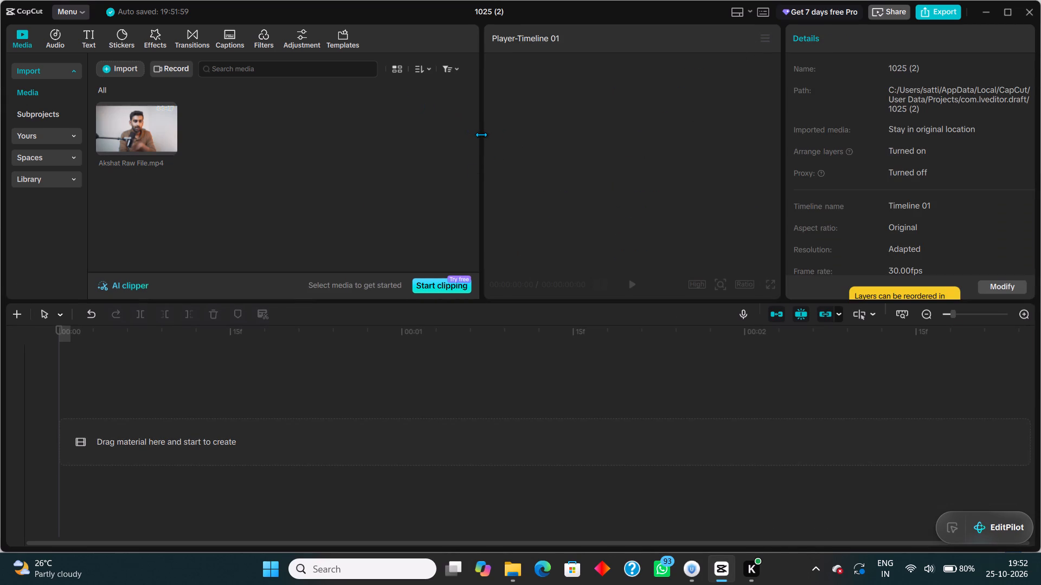
drag(481, 134, 384, 142)
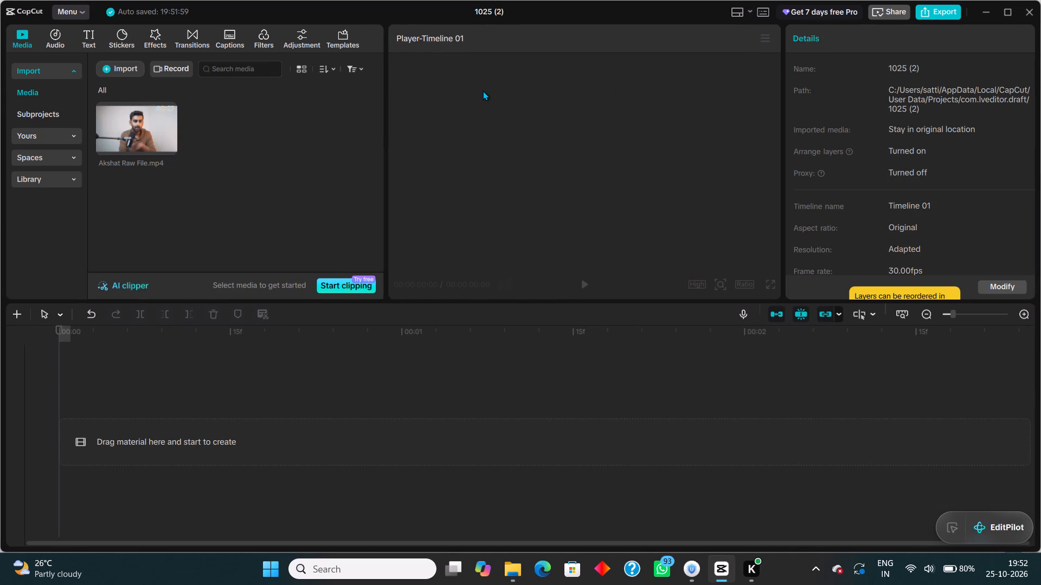
Delete the "Akshat Raw File.mp4" video from the project media.
click(140, 128)
right_click(140, 128)
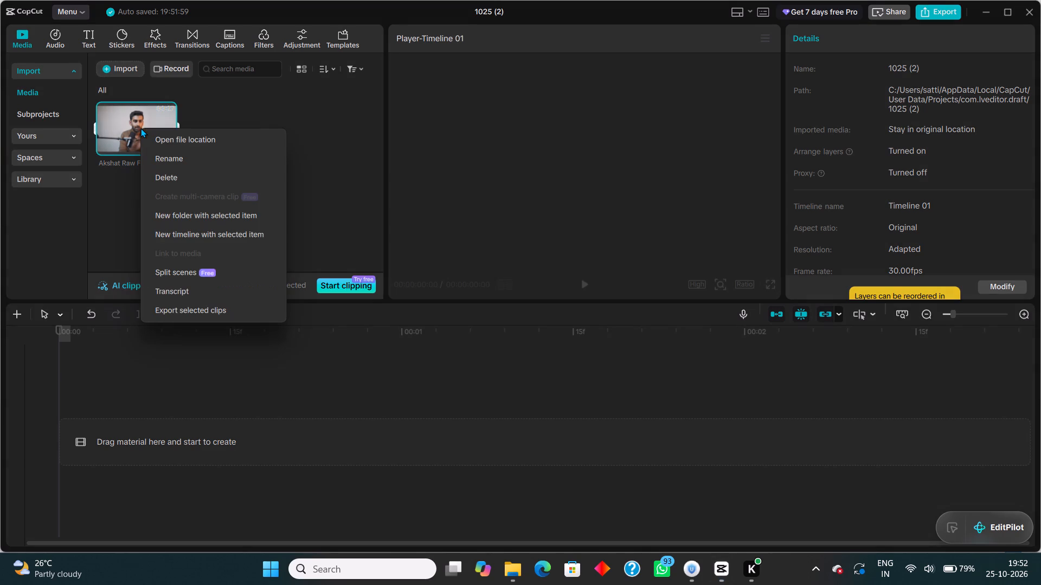
click(171, 174)
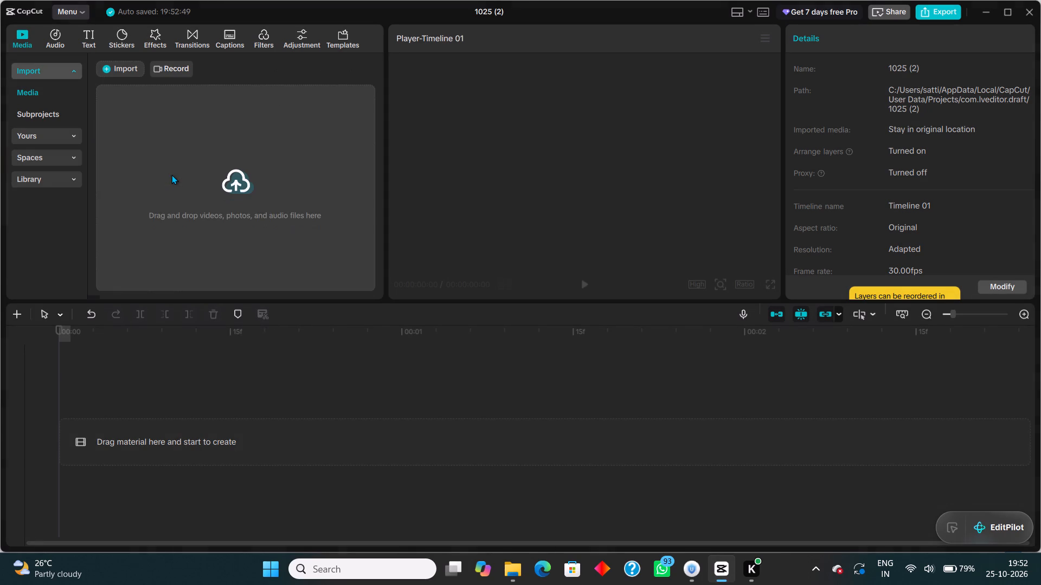
Import the deer-staring-at-camera video from the Color Corection folder inside "capcut pratice" on the USB drive (E:).
click(247, 178)
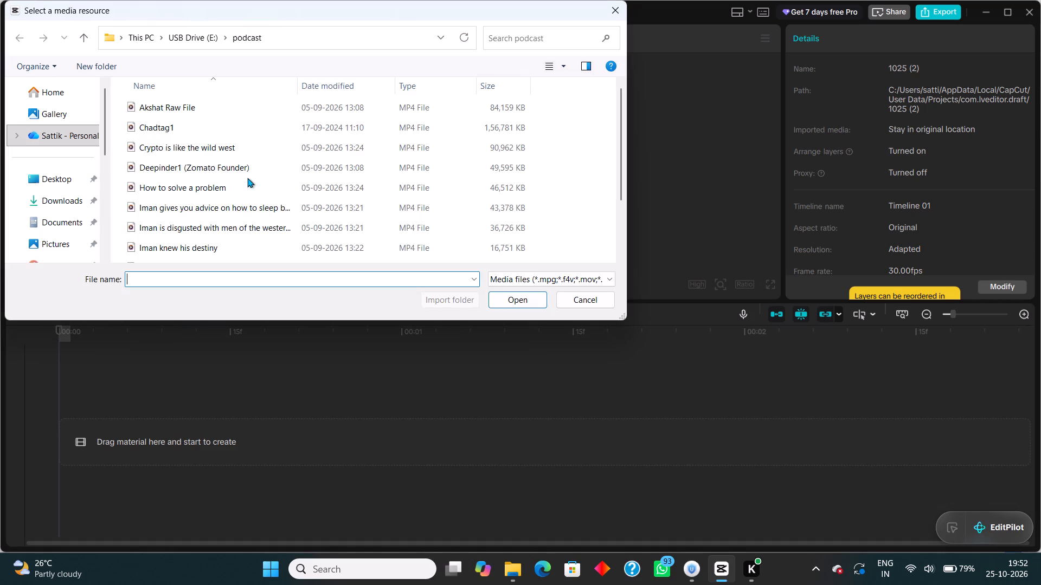
scroll(170, 144, down, 2)
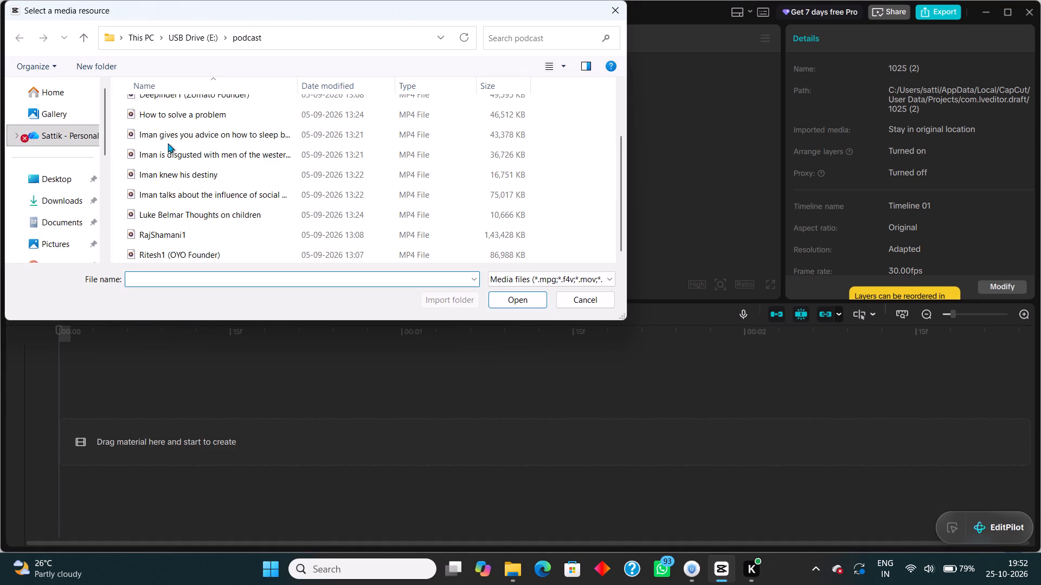
scroll(168, 143, up, 2)
scroll(60, 163, down, 4)
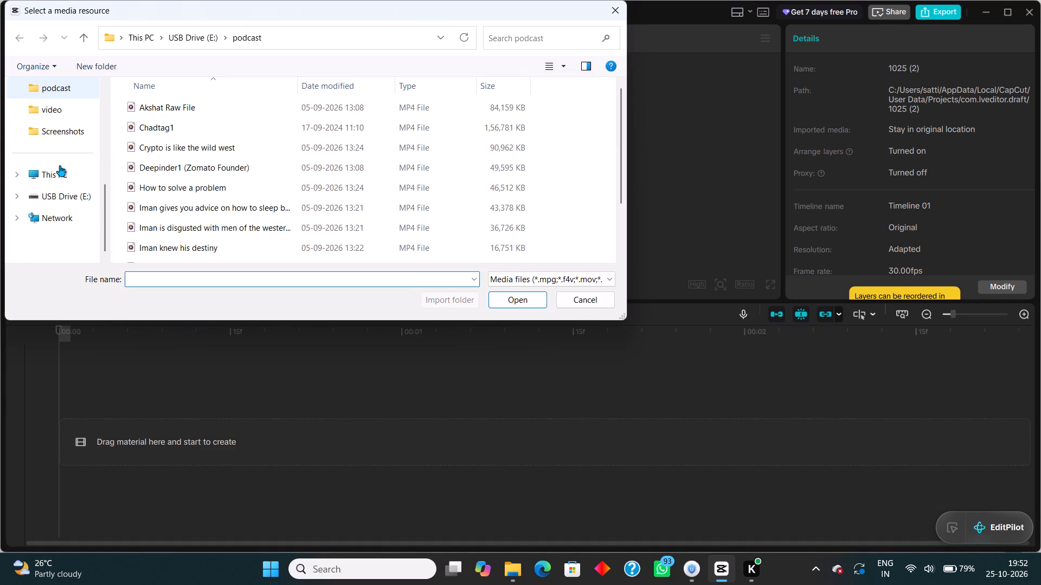
click(67, 197)
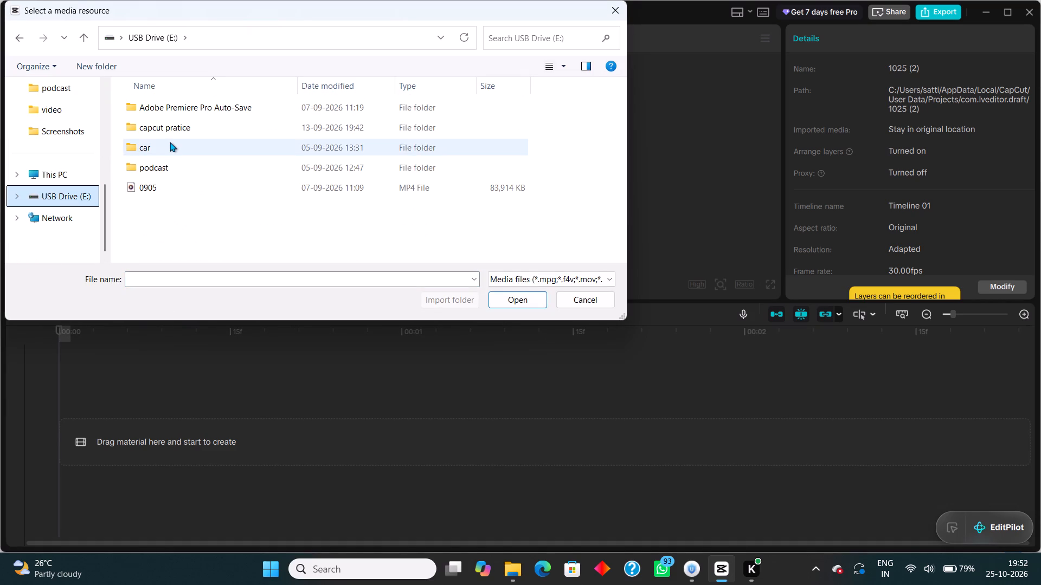
double_click(173, 131)
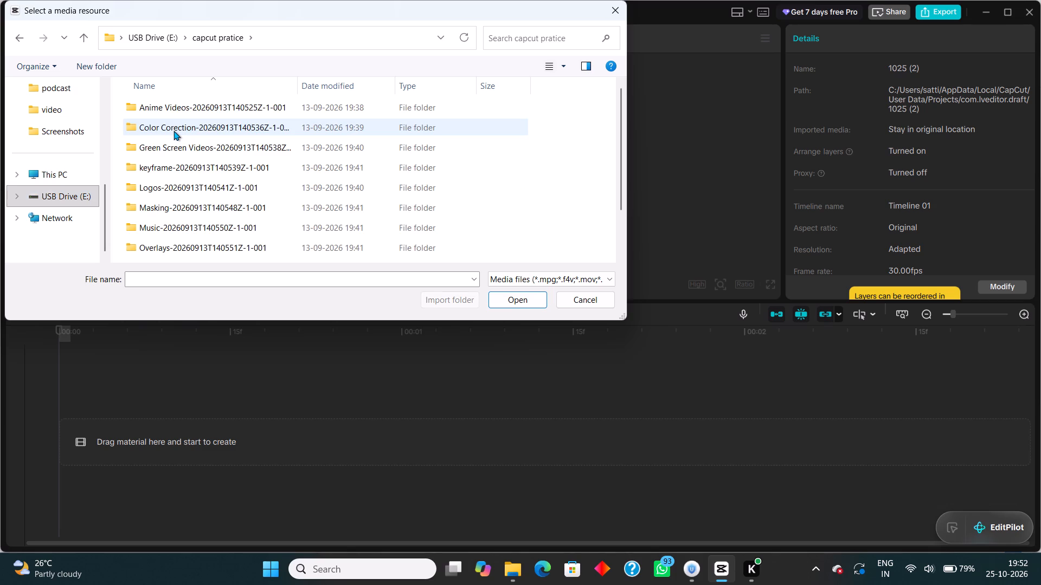
double_click(175, 128)
click(178, 116)
double_click(181, 108)
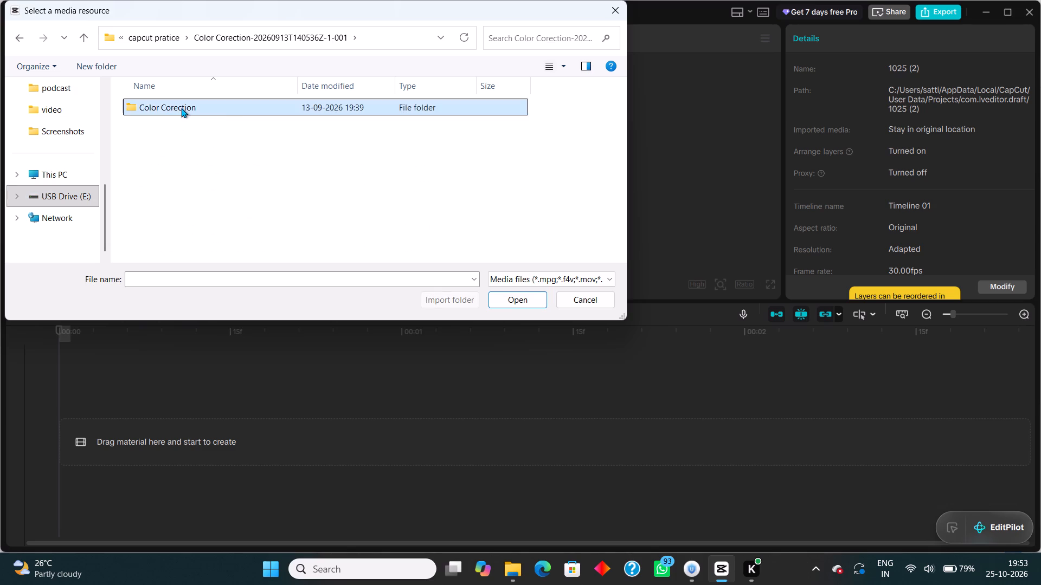
double_click(181, 108)
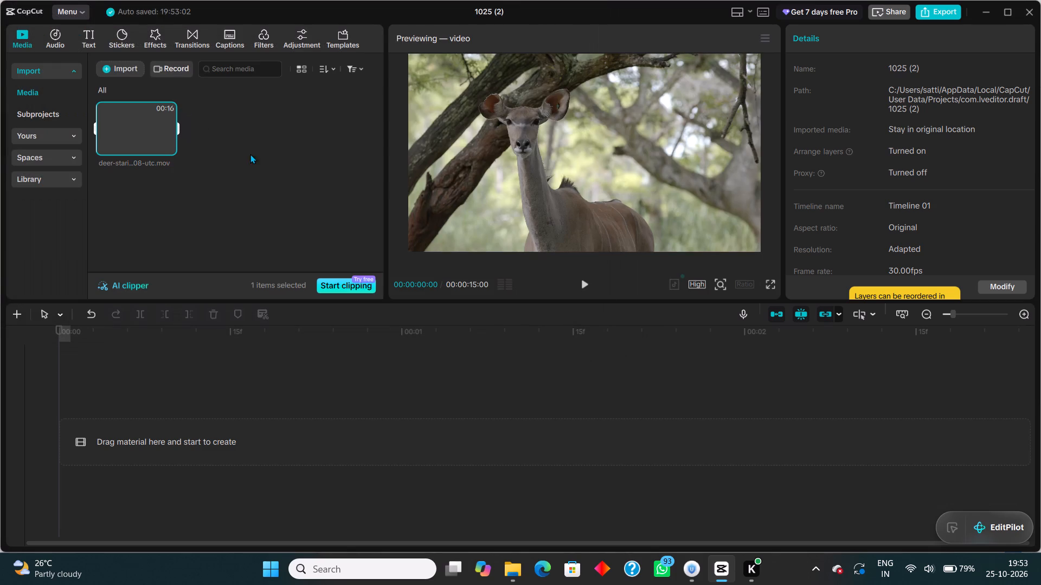
Play the imported deer video briefly in the preview and pause it.
click(581, 282)
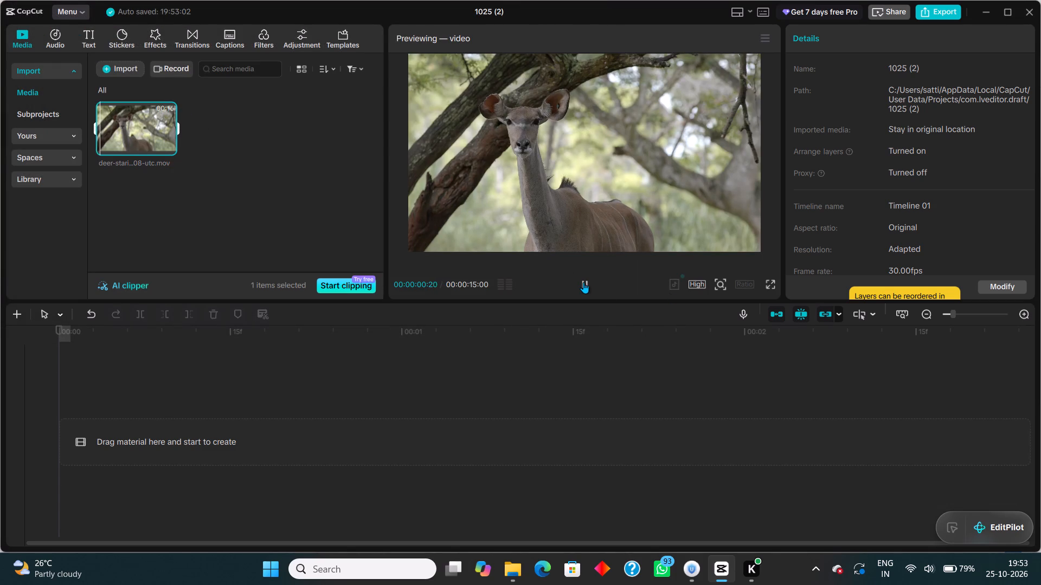
click(583, 282)
Place the deer video at the start of the empty timeline.
drag(137, 135, 149, 441)
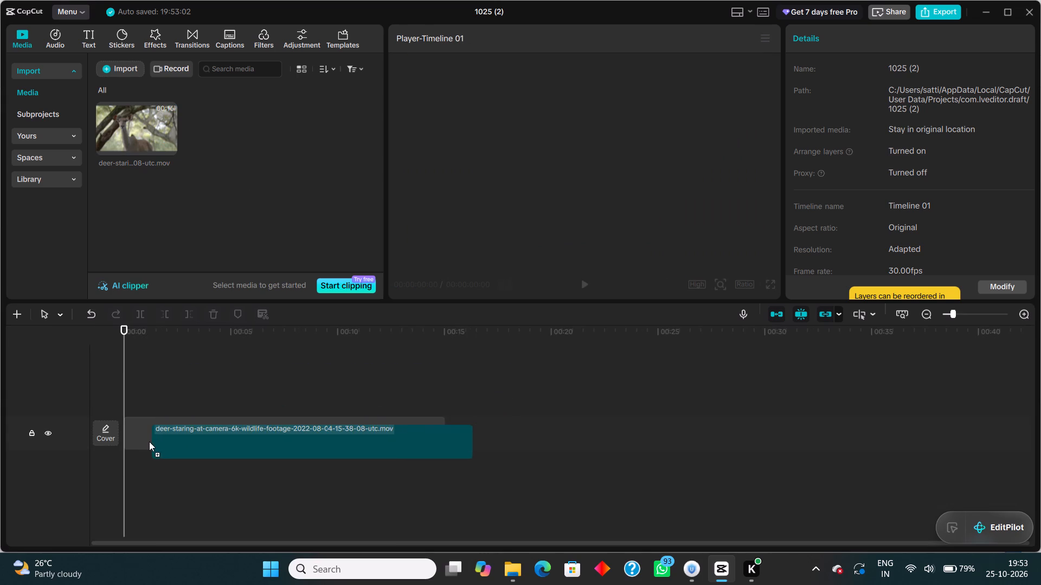
drag(149, 441, 147, 440)
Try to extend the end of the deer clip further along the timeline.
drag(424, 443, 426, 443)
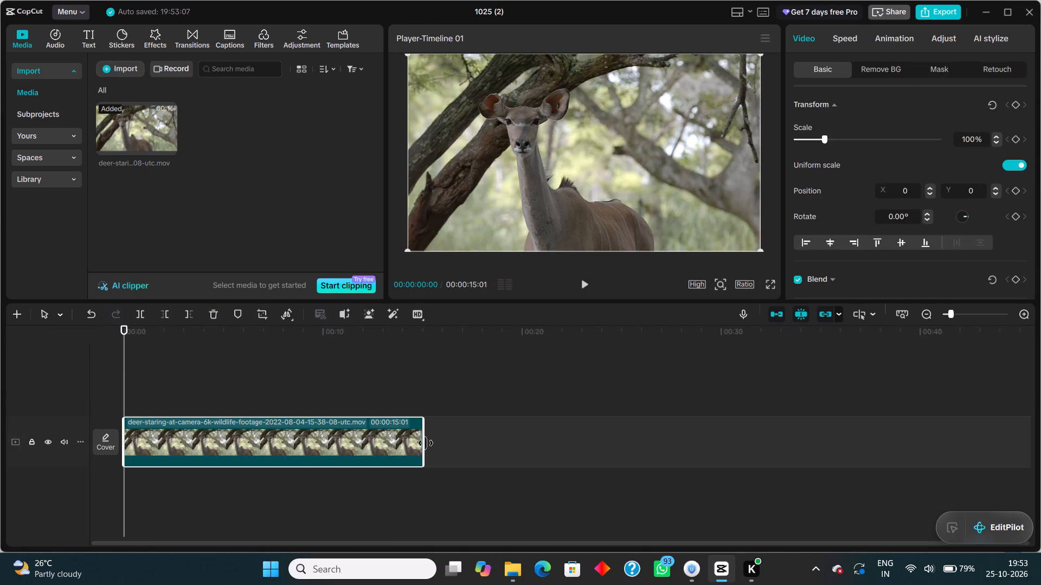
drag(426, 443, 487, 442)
Play and scrub through the deer clip on the timeline, and return the playhead to the start.
click(584, 281)
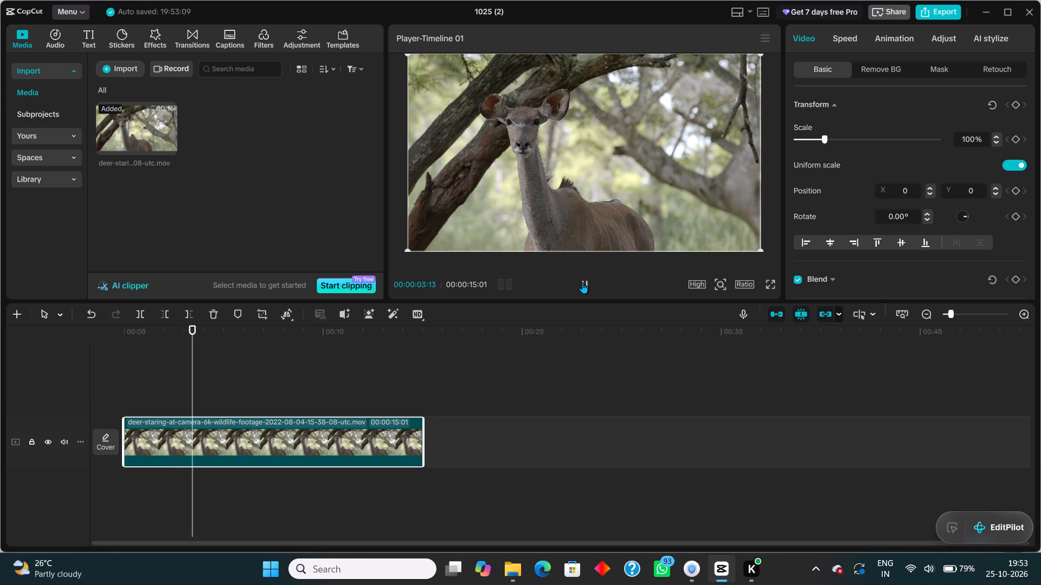
drag(221, 323, 297, 339)
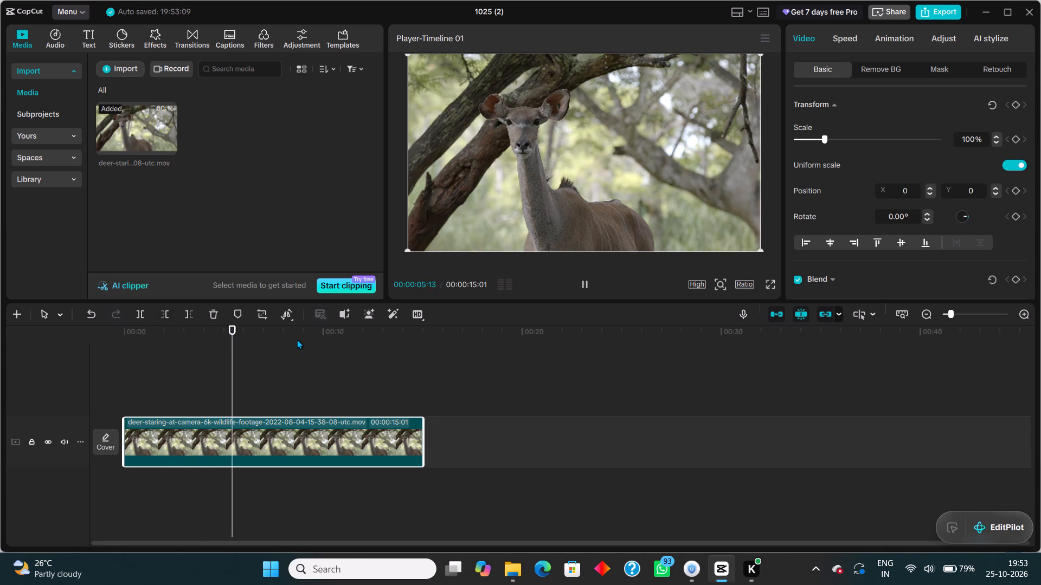
drag(297, 339, 297, 339)
drag(252, 331, 375, 339)
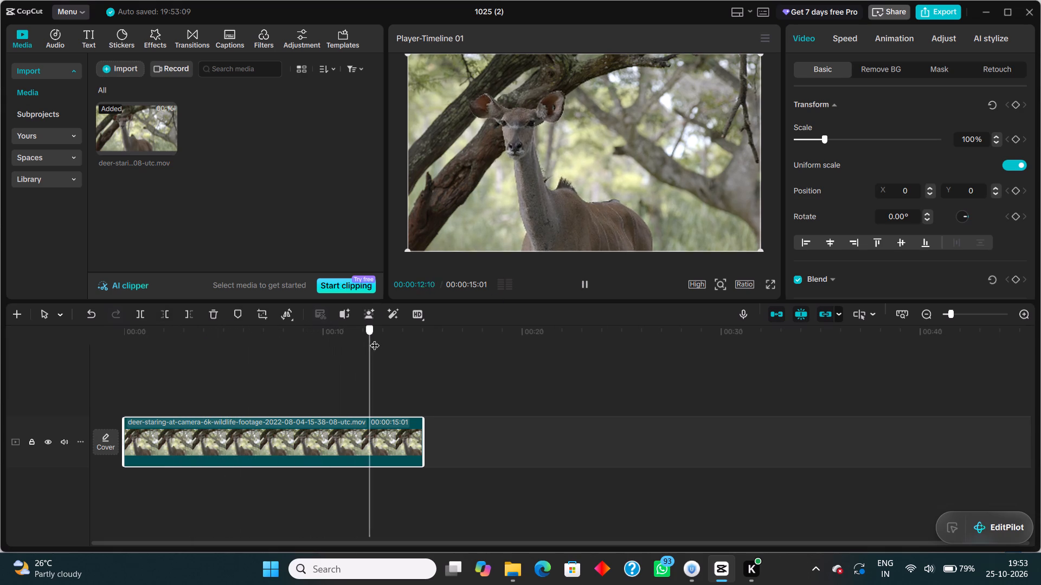
drag(375, 339, 265, 375)
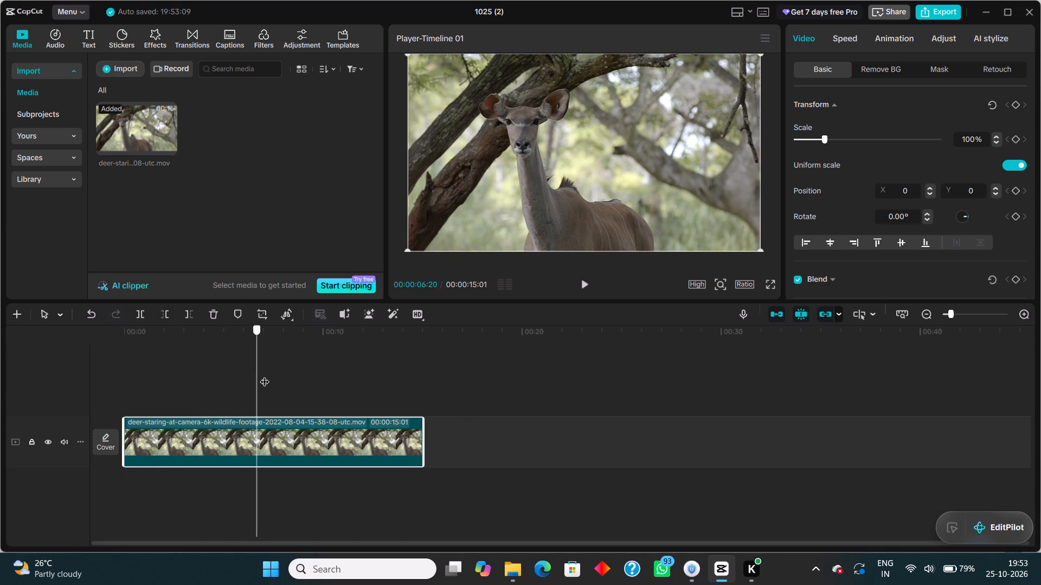
drag(265, 375, 66, 377)
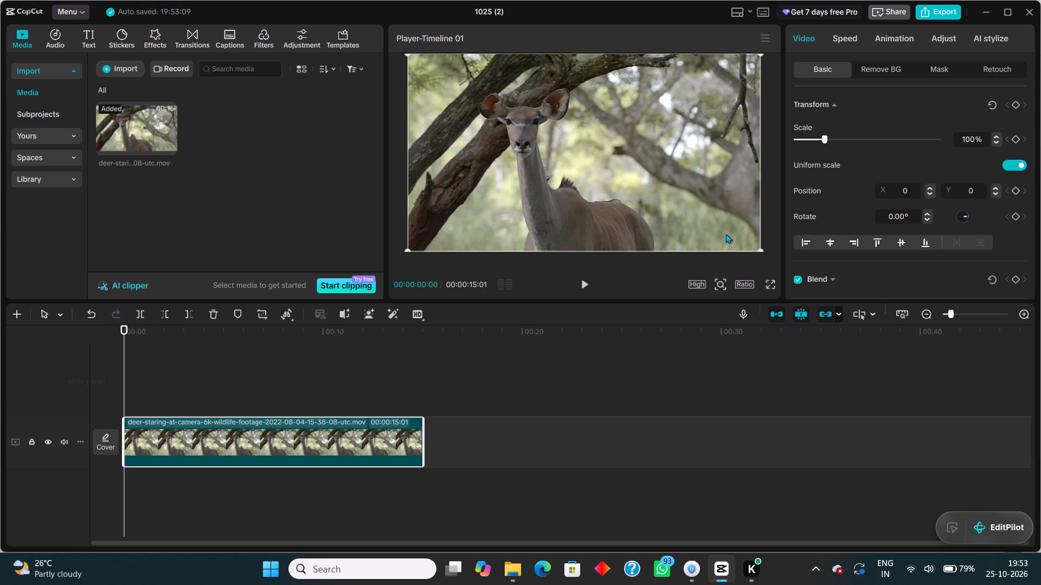
Enable Color match on the deer clip, using the clip's first frame as the color reference.
click(943, 39)
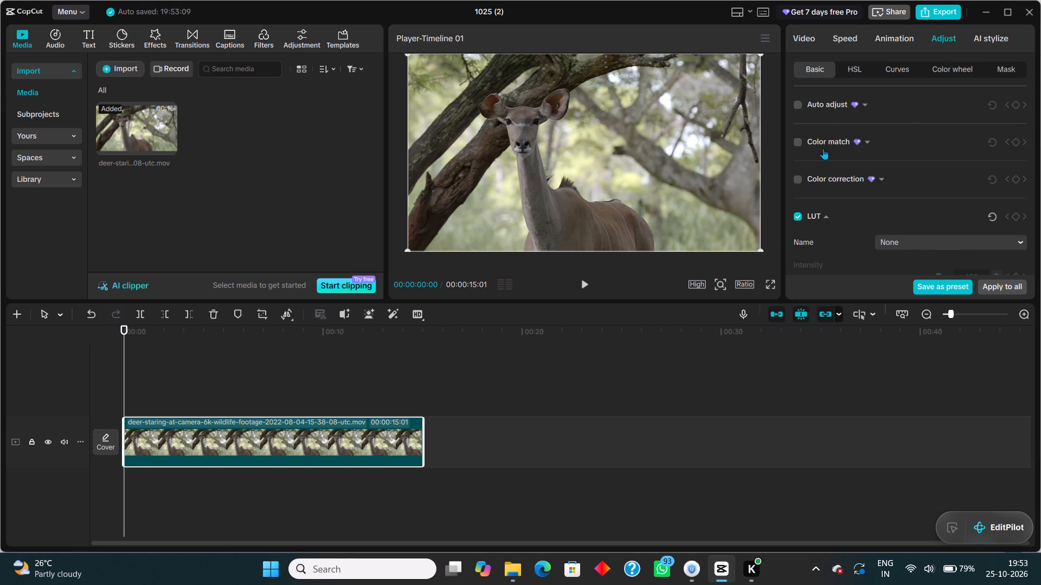
click(795, 140)
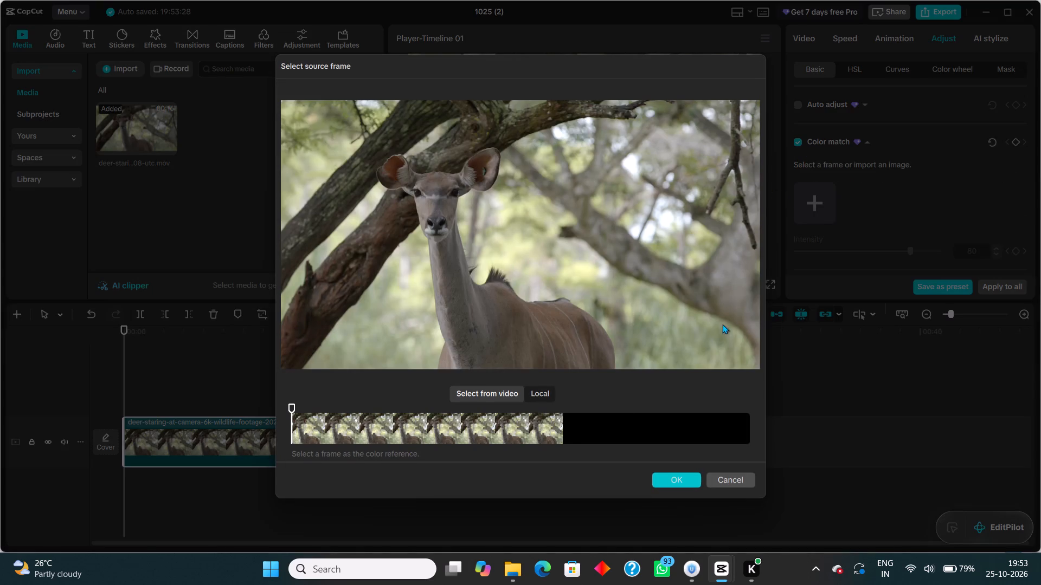
click(672, 478)
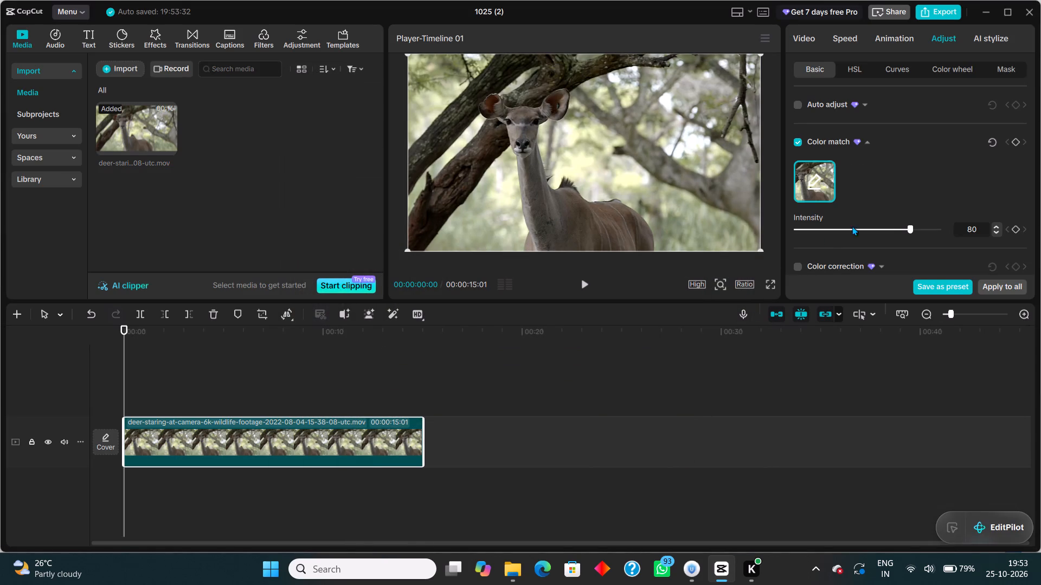
Set the Color match intensity of the deer clip to 94.
drag(897, 230, 953, 203)
drag(953, 203, 971, 214)
drag(971, 214, 939, 235)
drag(939, 235, 930, 237)
Play the color-matched deer clip briefly in full screen and return to the editor.
click(767, 289)
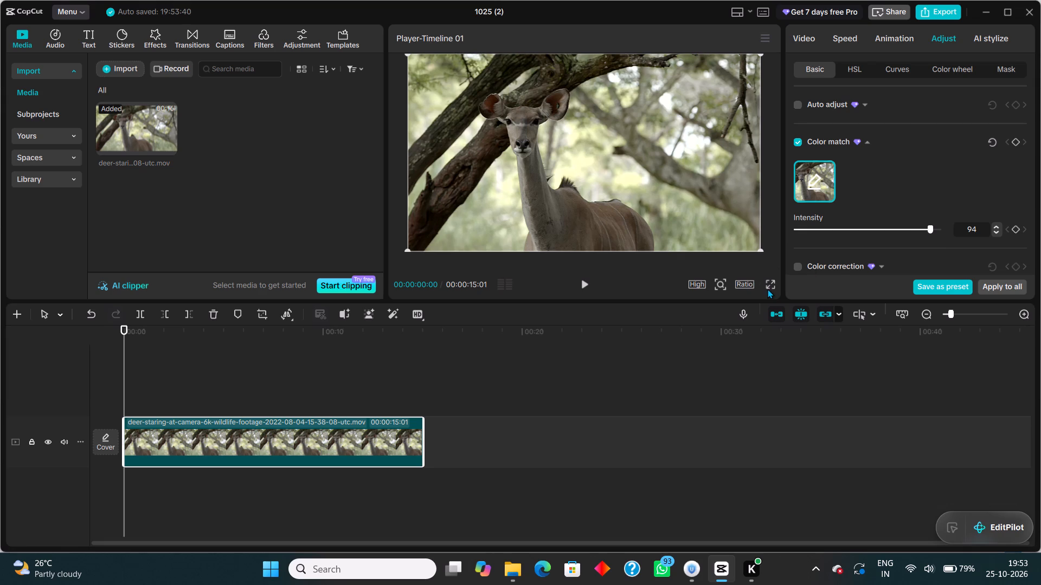
click(339, 524)
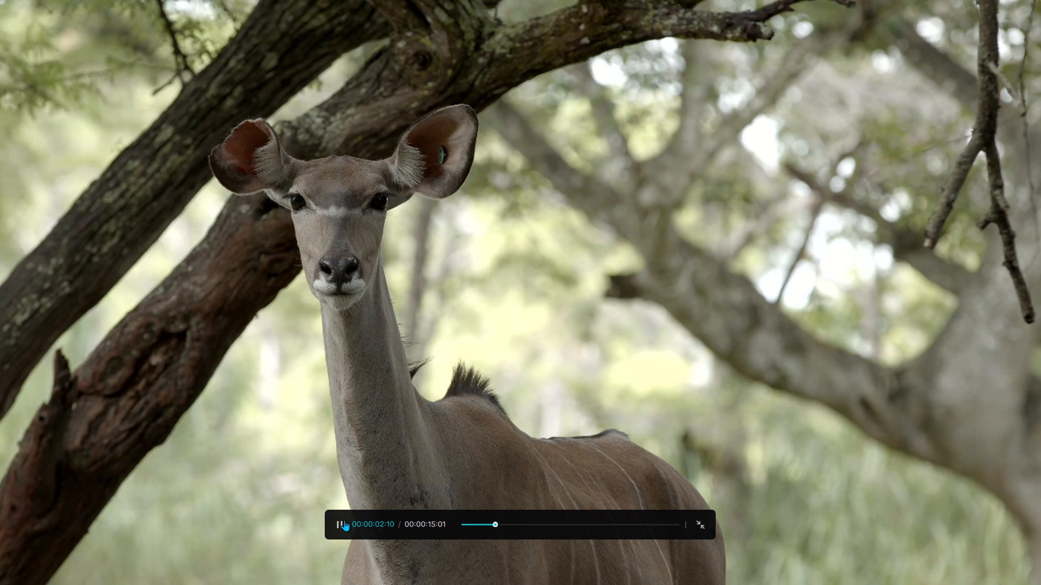
click(344, 520)
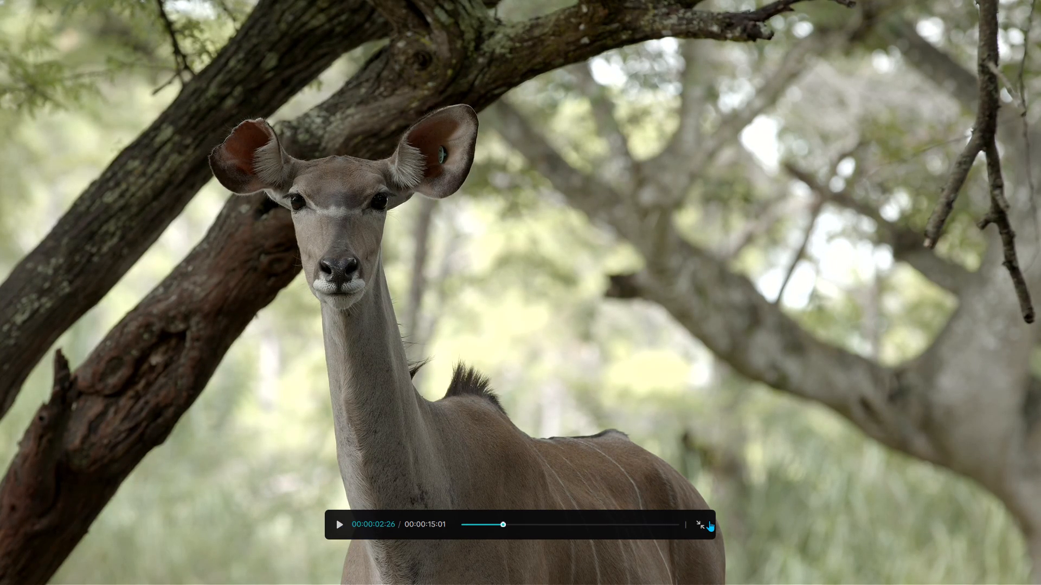
click(701, 524)
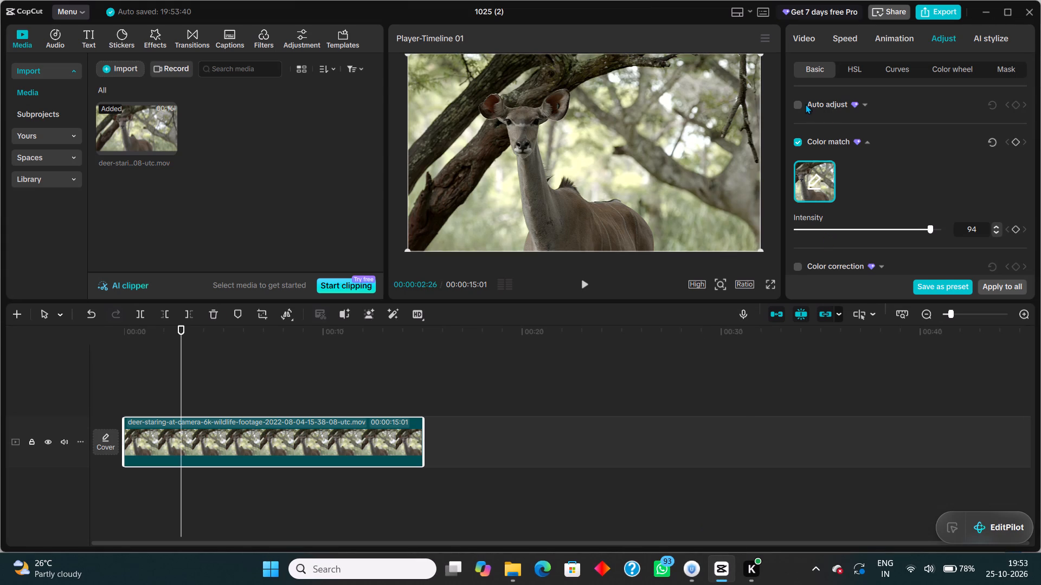
Enable Auto adjust on the deer clip.
click(805, 103)
click(800, 102)
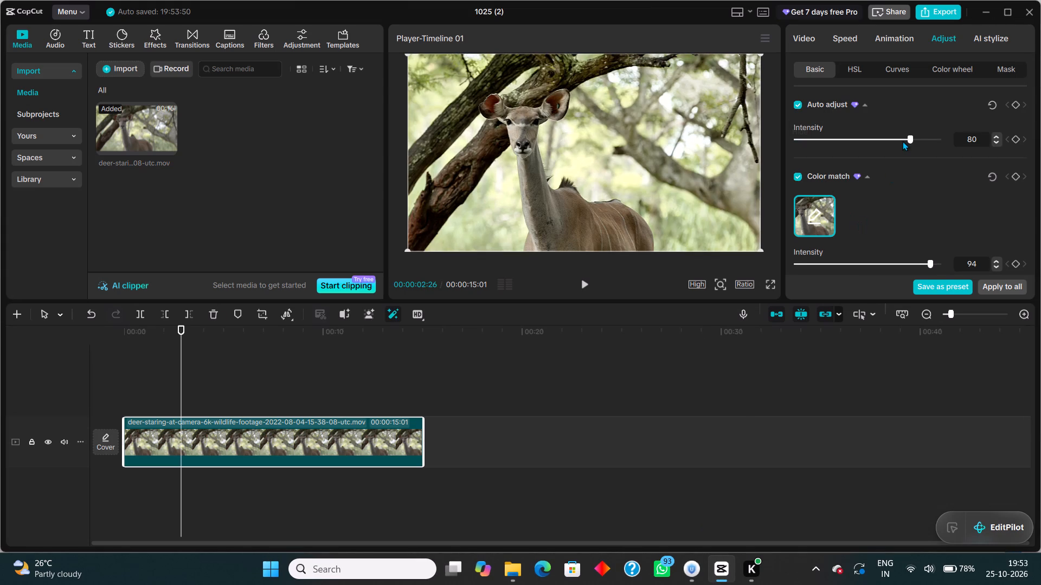
Lower the Auto adjust intensity of the deer clip to a moderate level.
drag(911, 135, 860, 168)
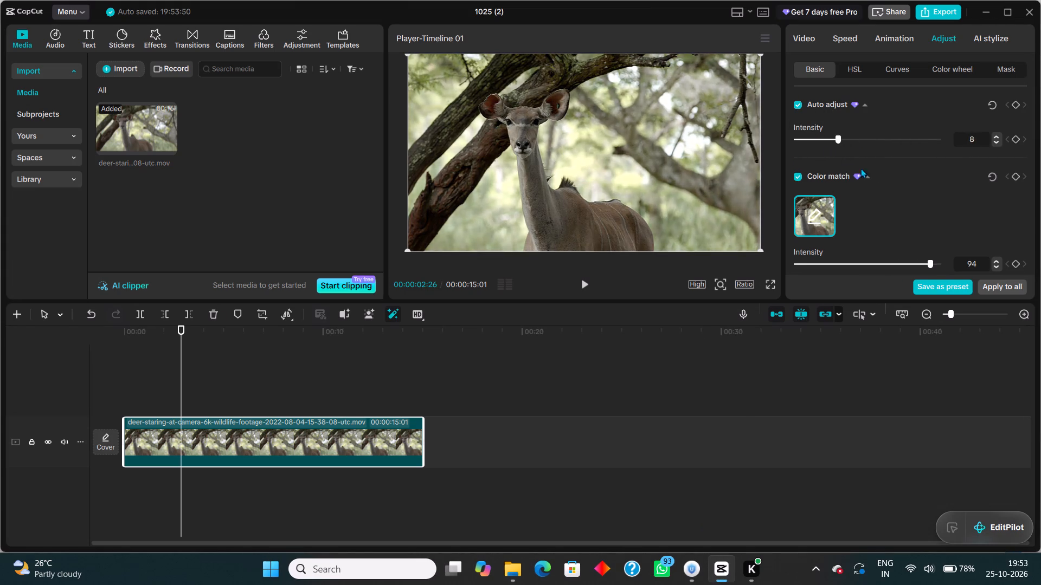
drag(860, 168, 861, 190)
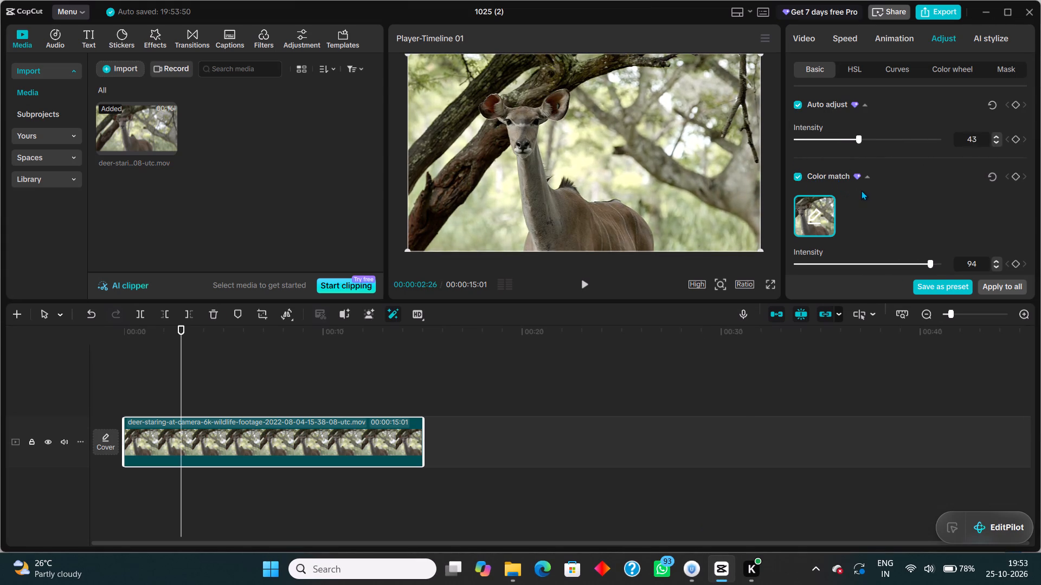
drag(861, 190, 877, 216)
Set the deer clip's color values to Temp -8, Tint -9 and Saturation 21.
scroll(919, 204, down, 2)
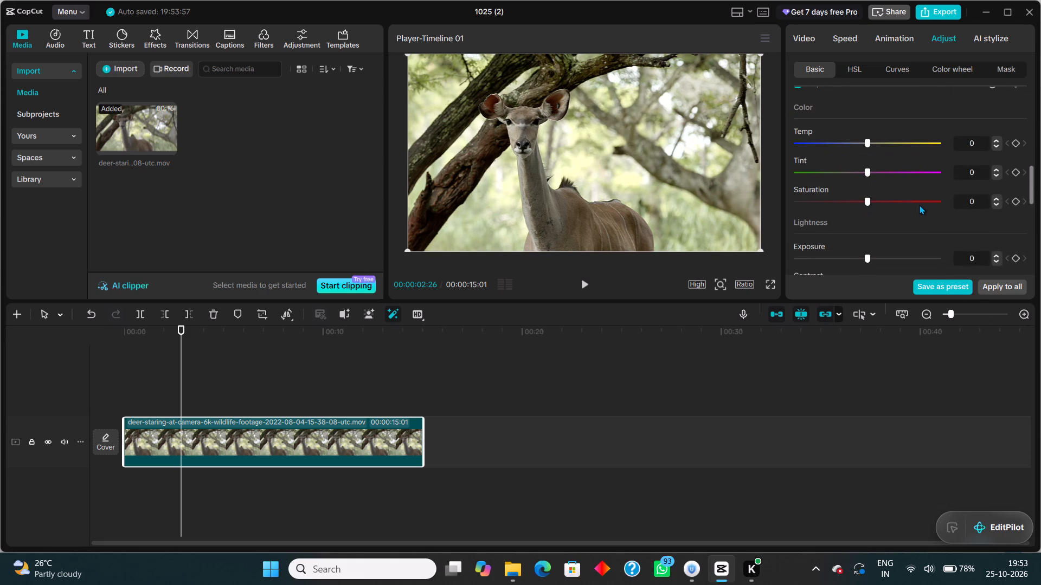
drag(866, 146, 843, 145)
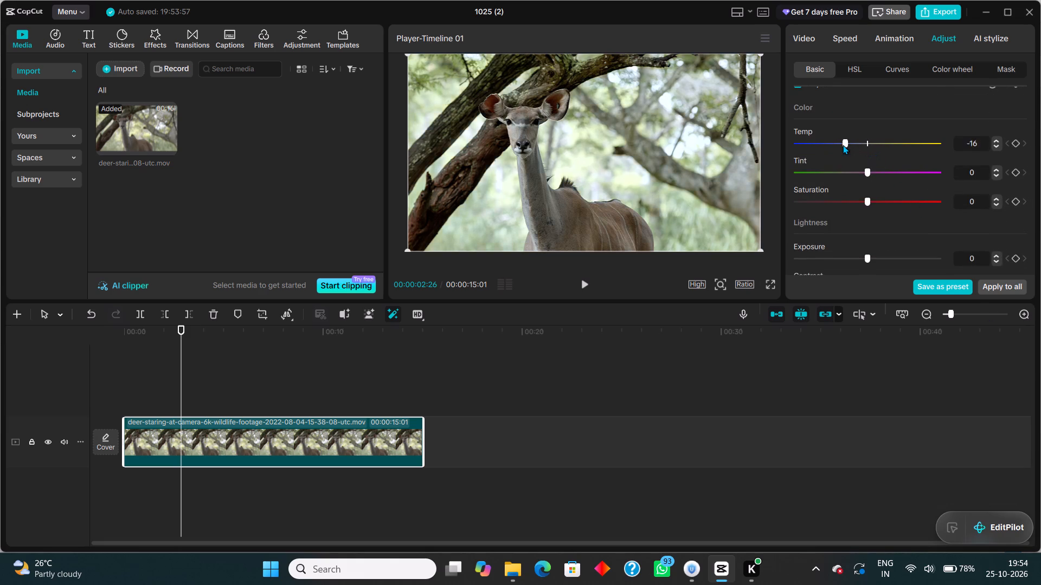
drag(843, 145, 880, 155)
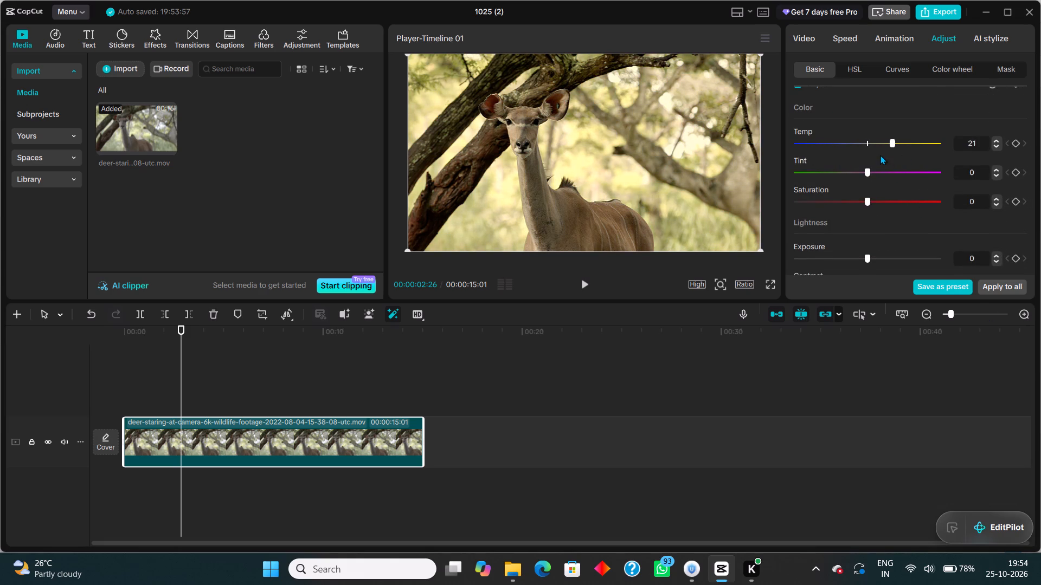
drag(880, 155, 854, 148)
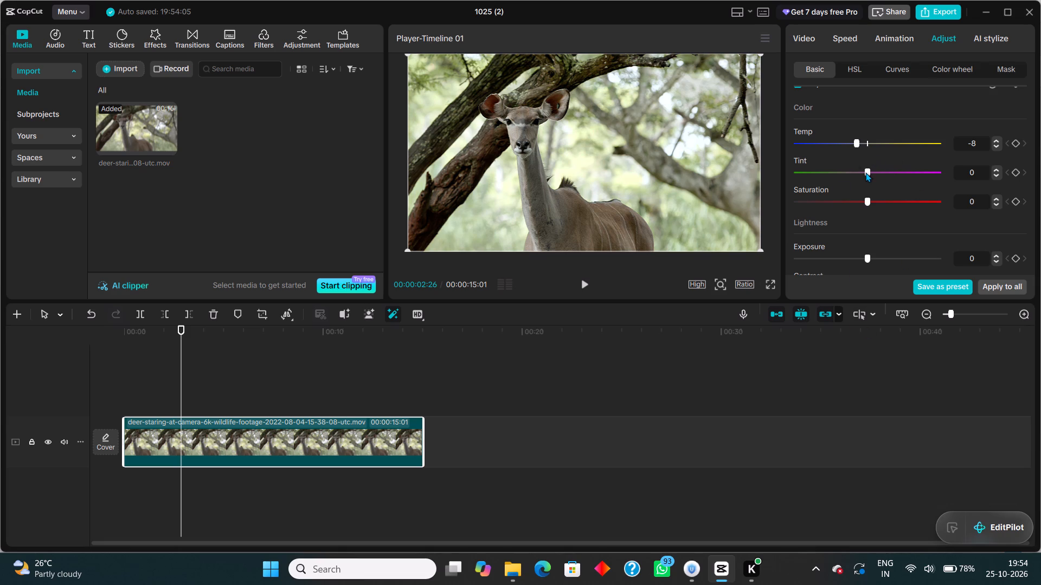
drag(865, 172, 834, 172)
drag(834, 172, 852, 175)
drag(865, 205, 895, 203)
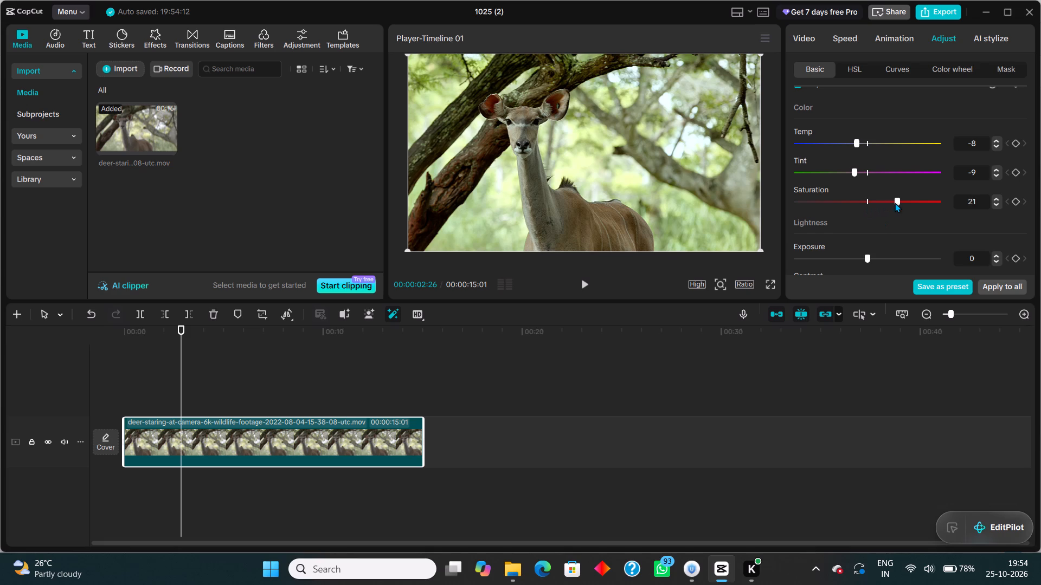
drag(895, 203, 895, 202)
Set the deer clip's lightness values to Exposure -8 and Contrast 25.
drag(864, 258, 839, 254)
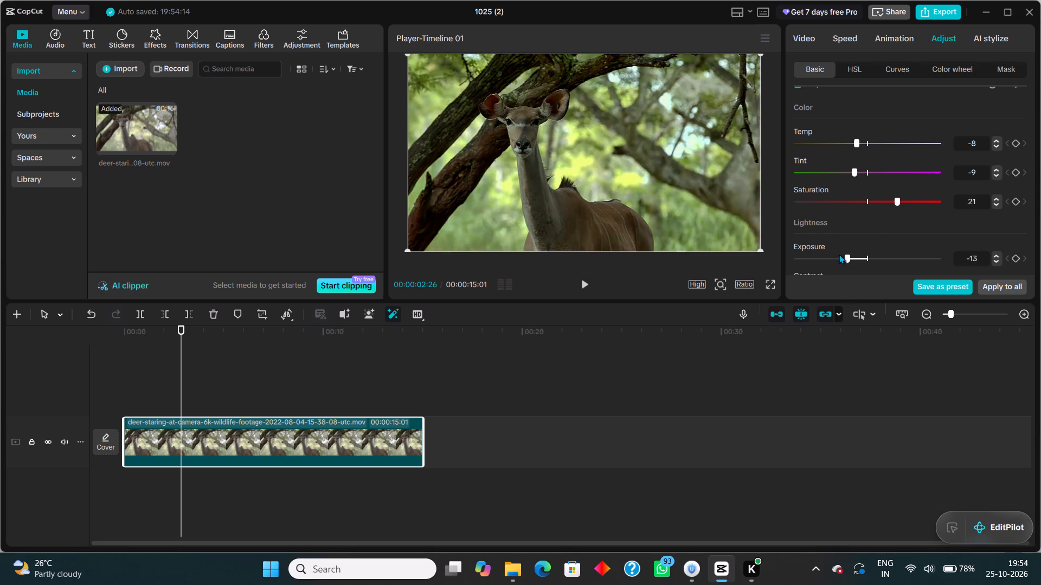
drag(839, 254, 853, 262)
scroll(884, 168, down, 1)
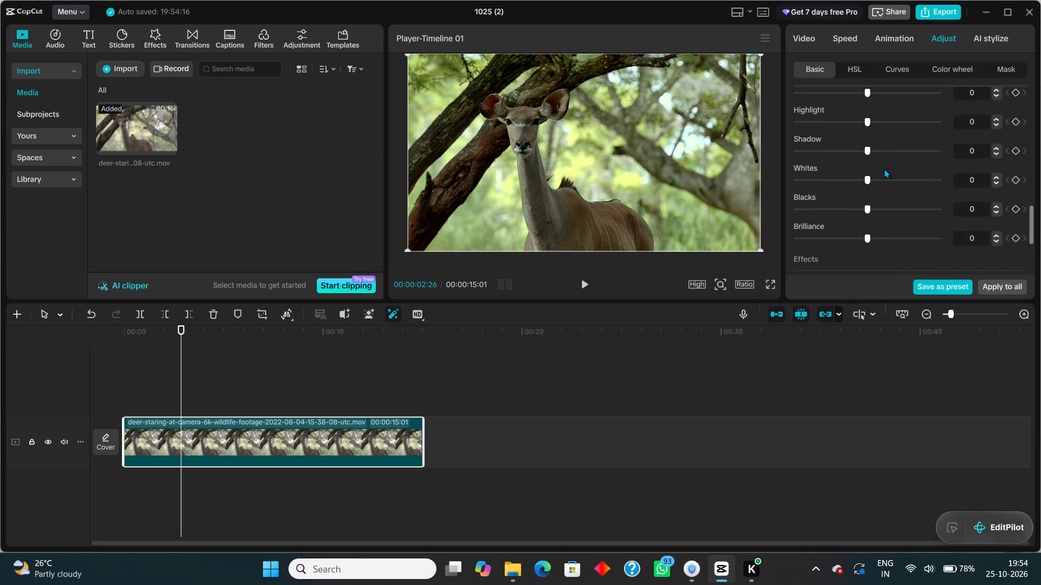
scroll(884, 168, down, 1)
scroll(859, 155, up, 1)
drag(868, 140, 885, 146)
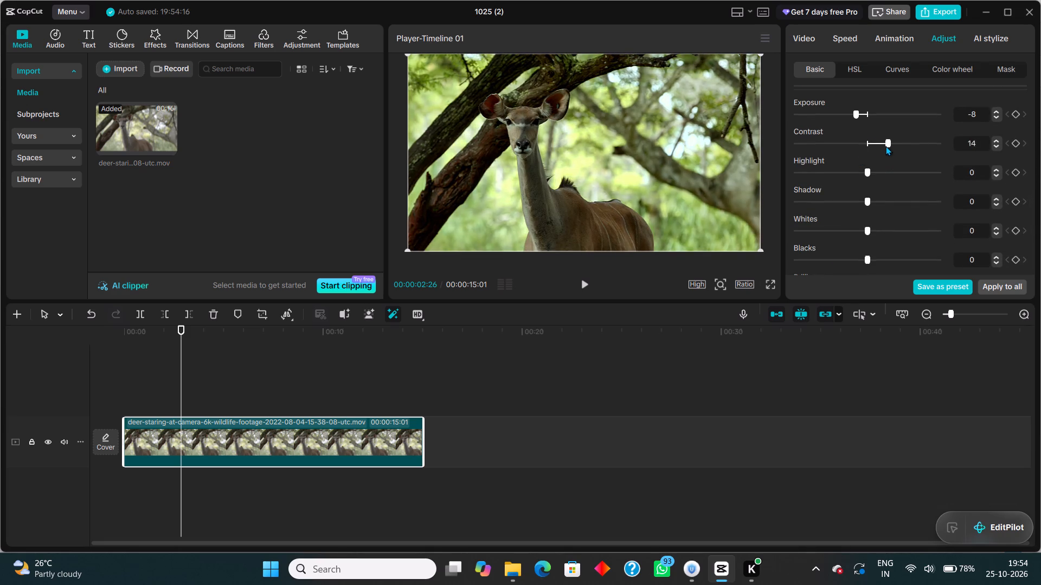
drag(885, 146, 900, 147)
Play the adjusted deer clip in full screen, view the paused frame in full screen again, and return to the editor.
click(772, 280)
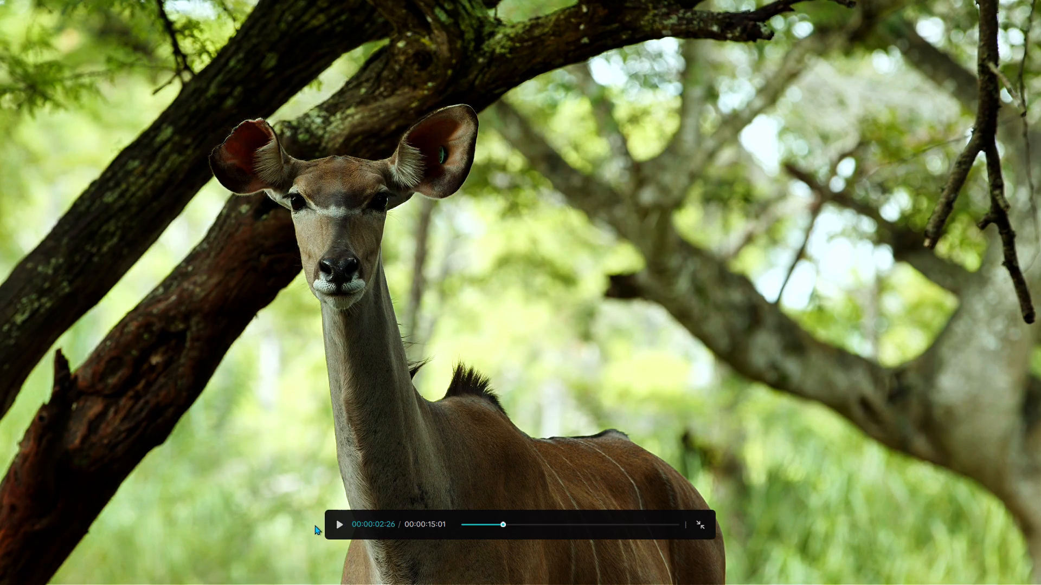
click(339, 522)
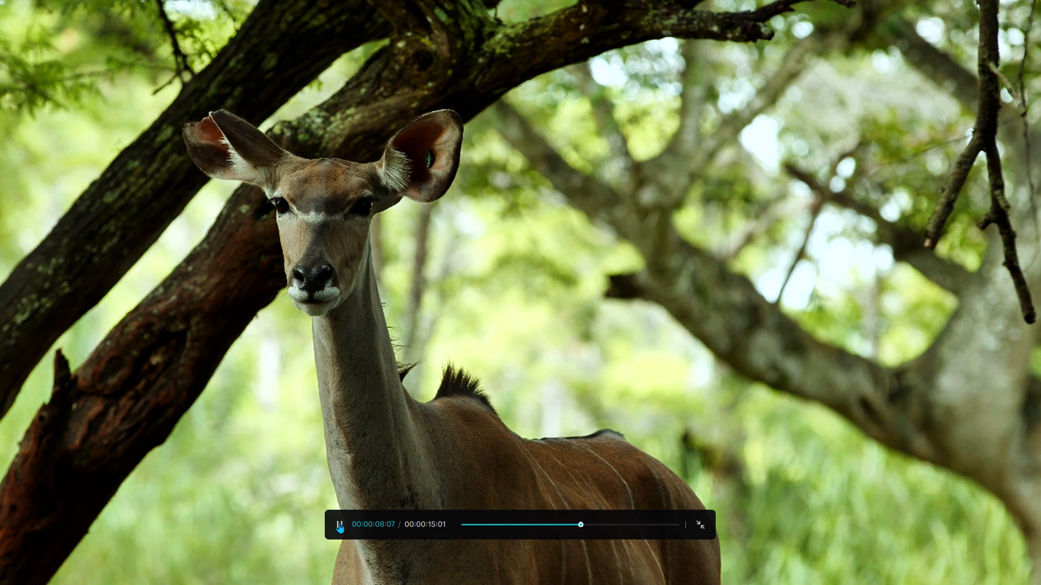
click(339, 522)
click(702, 518)
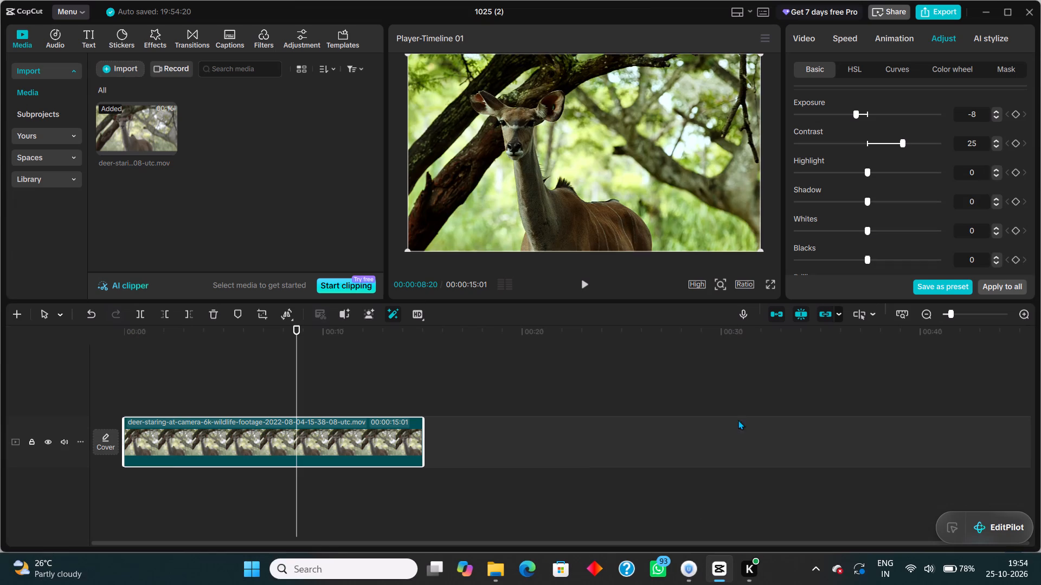
click(768, 283)
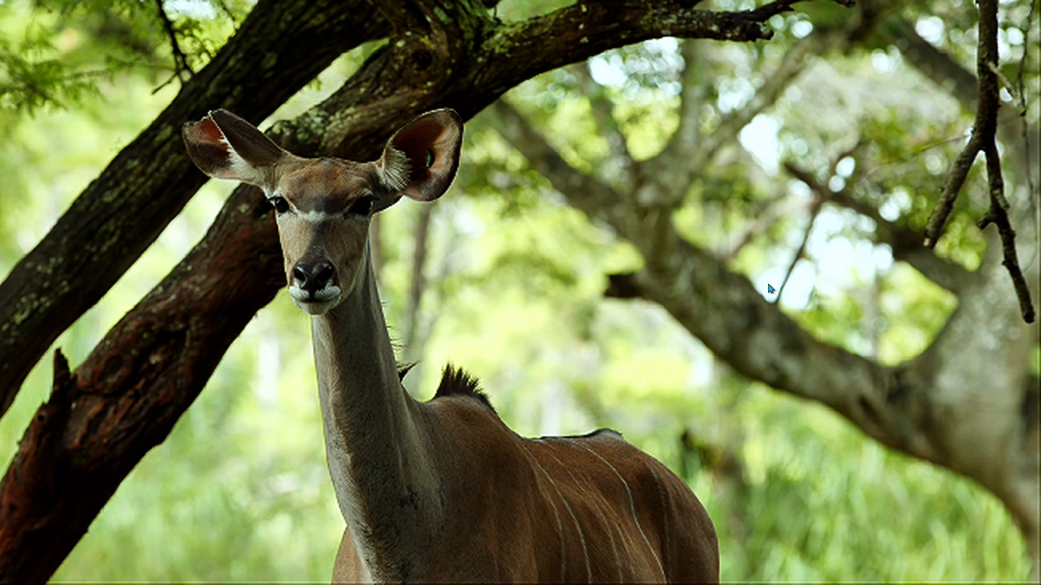
click(696, 516)
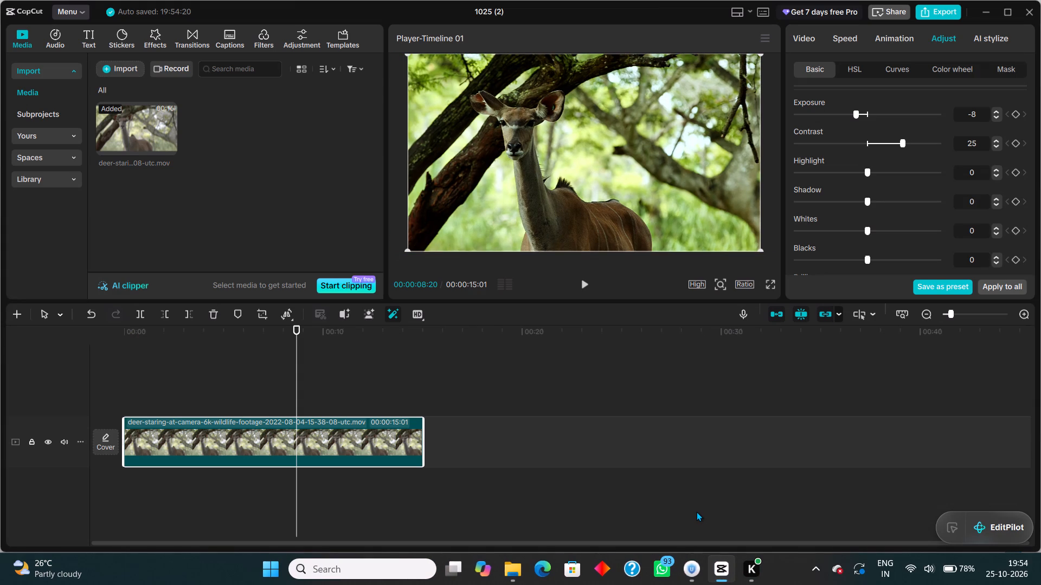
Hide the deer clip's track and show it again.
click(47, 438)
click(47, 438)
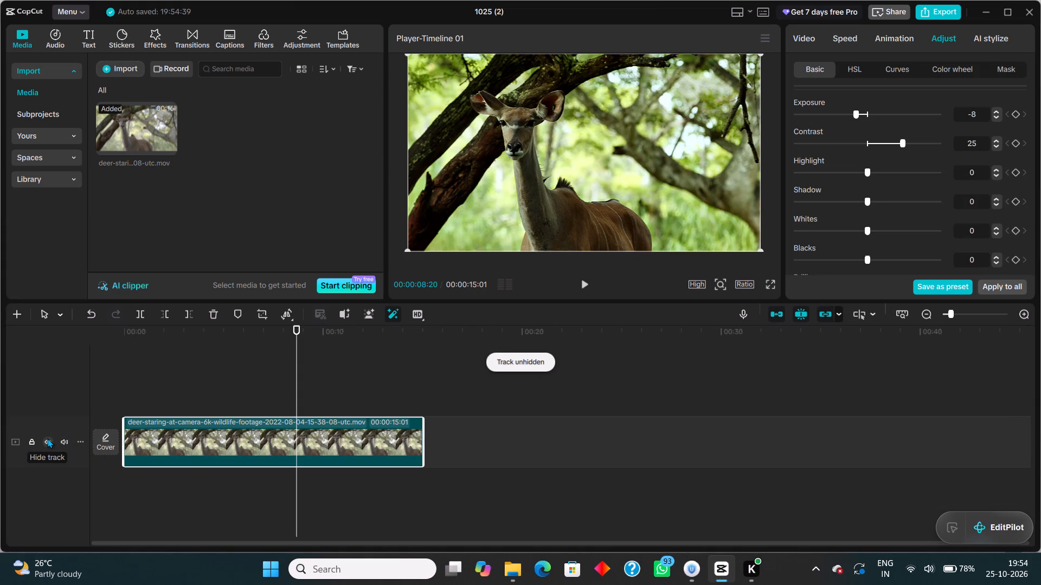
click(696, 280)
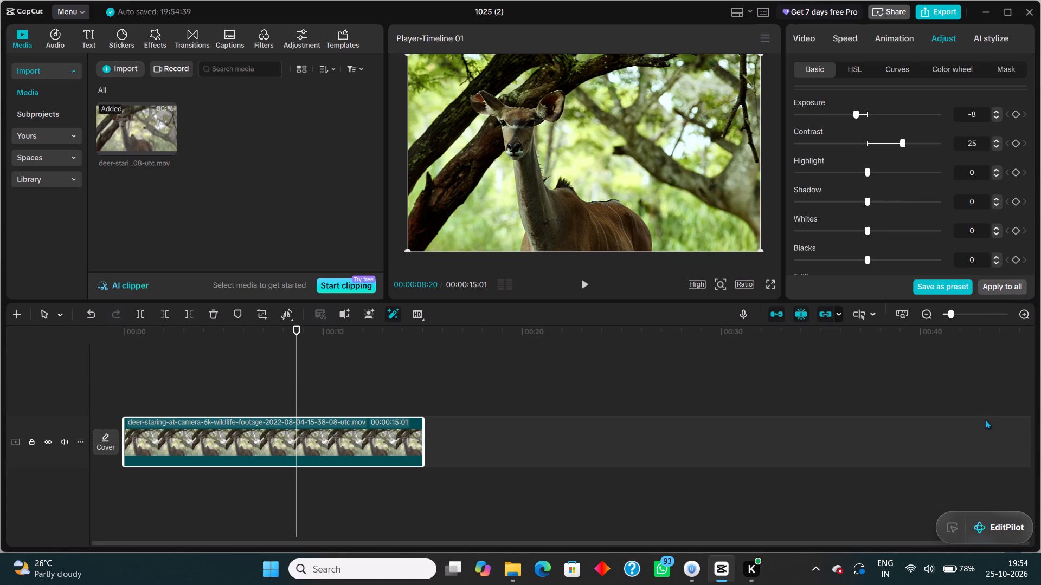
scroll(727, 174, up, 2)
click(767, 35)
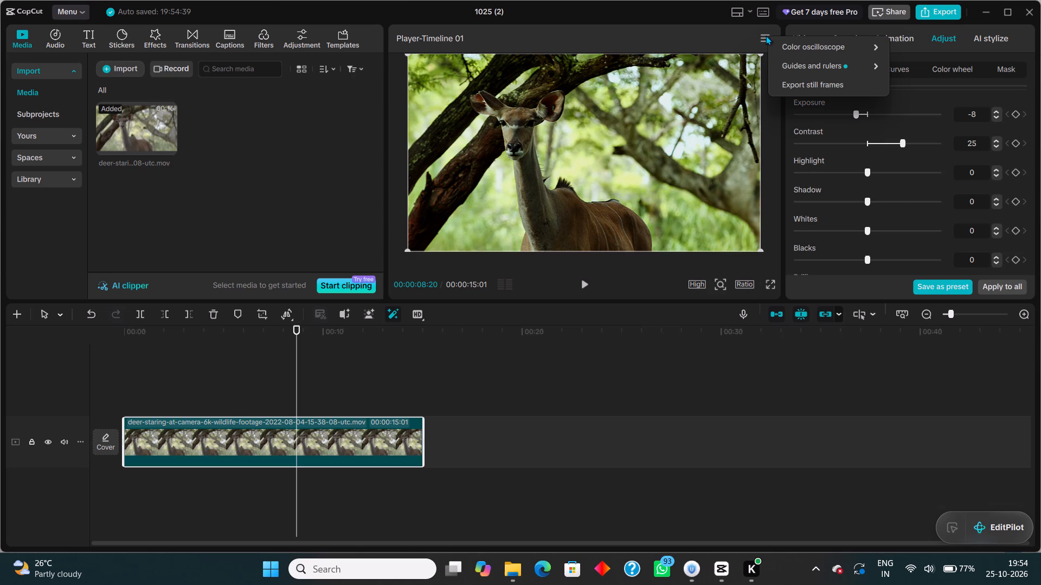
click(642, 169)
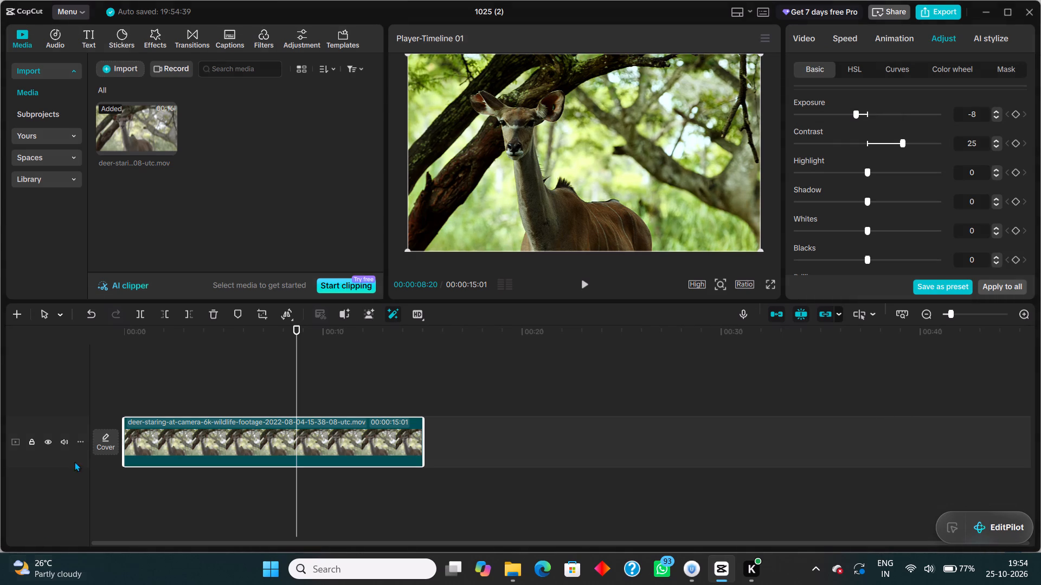
Enable Stabilize at the Recommended level and Enhance quality on the deer clip, allowing the upload for enhancement.
click(410, 311)
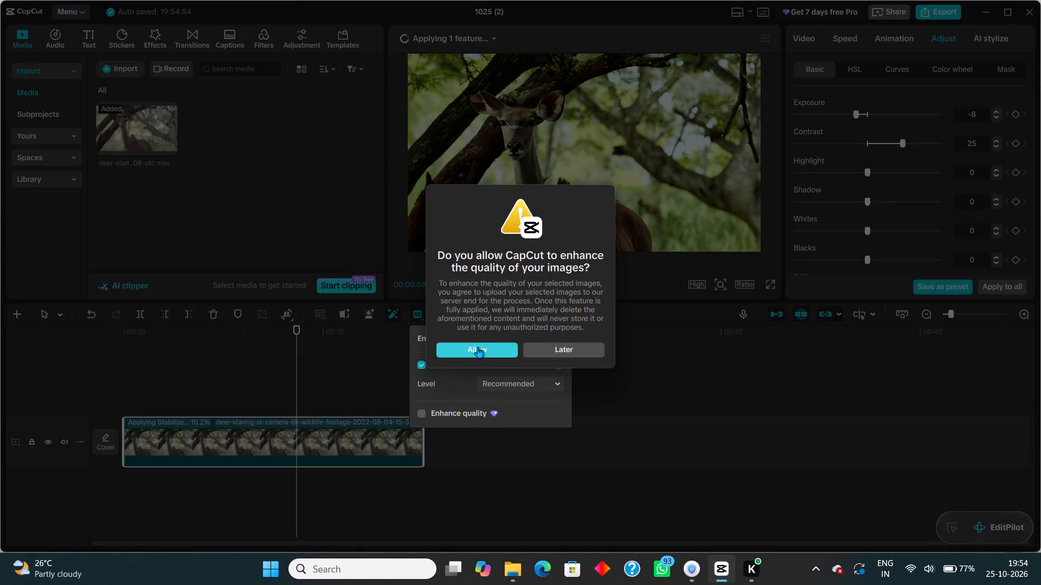
click(478, 347)
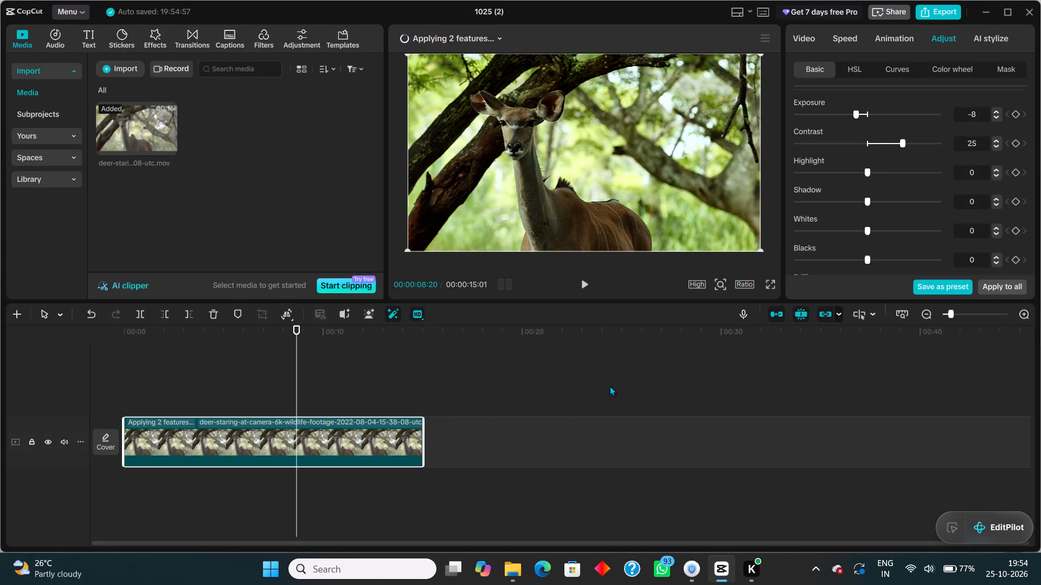
Scrub back and forth through the deer clip and return the playhead to the start of the timeline.
drag(298, 349, 223, 385)
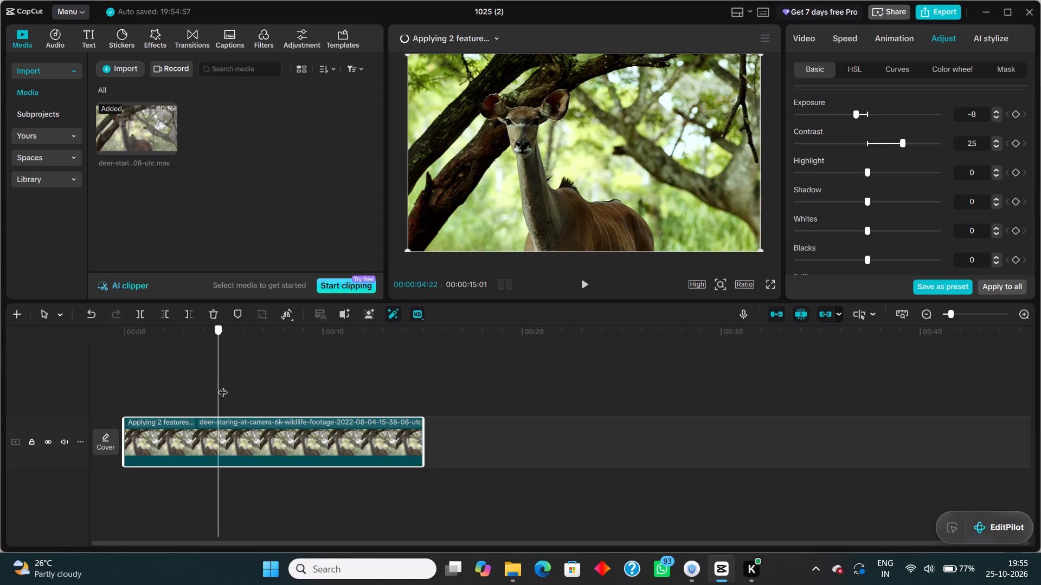
drag(223, 385, 352, 388)
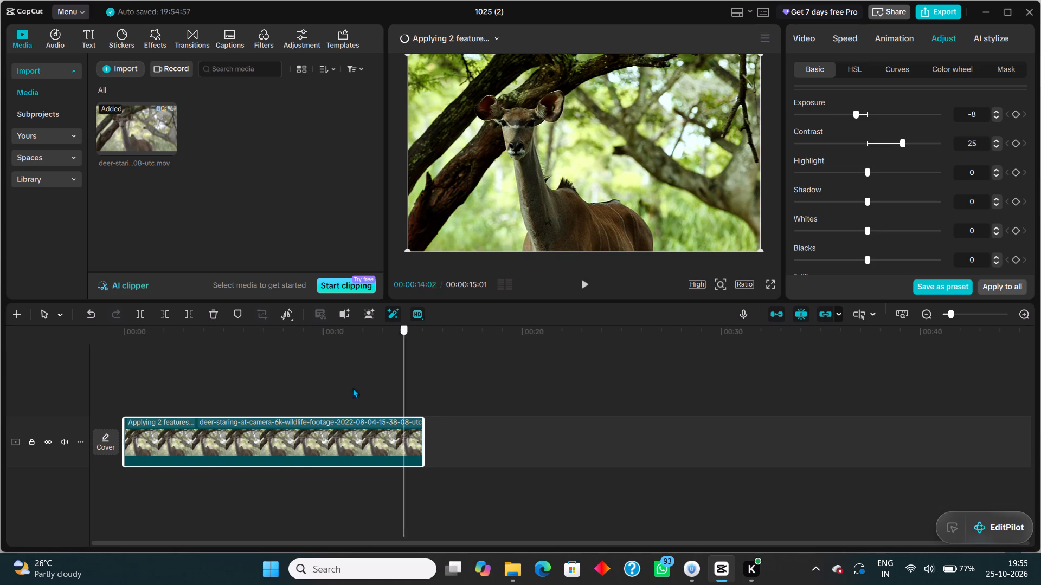
drag(352, 388, 265, 428)
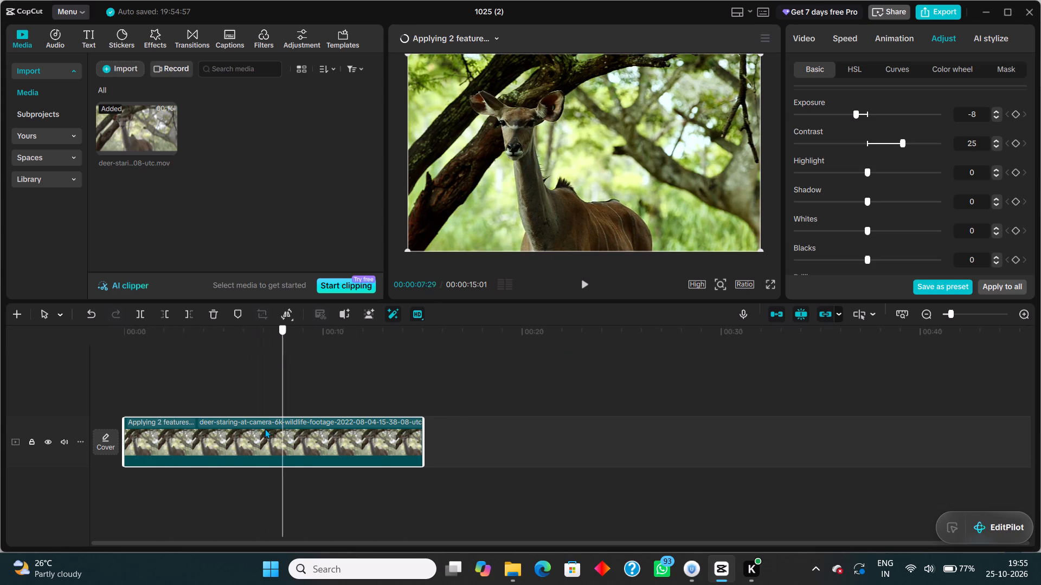
drag(265, 428, 104, 452)
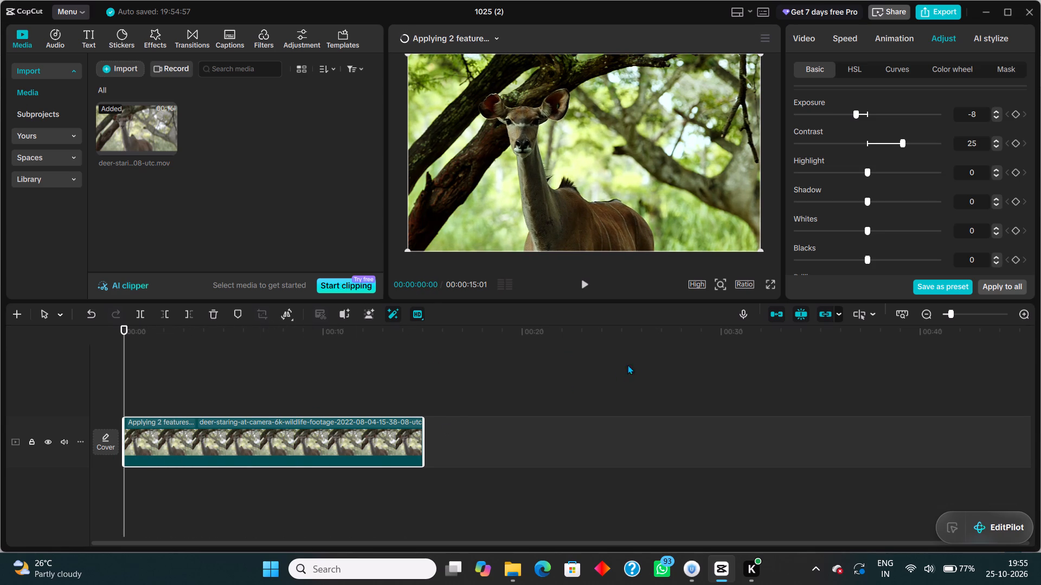
Check the processing progress of Enhance quality and Stabilize on the deer clip.
scroll(656, 399, down, 2)
scroll(668, 392, up, 2)
click(479, 36)
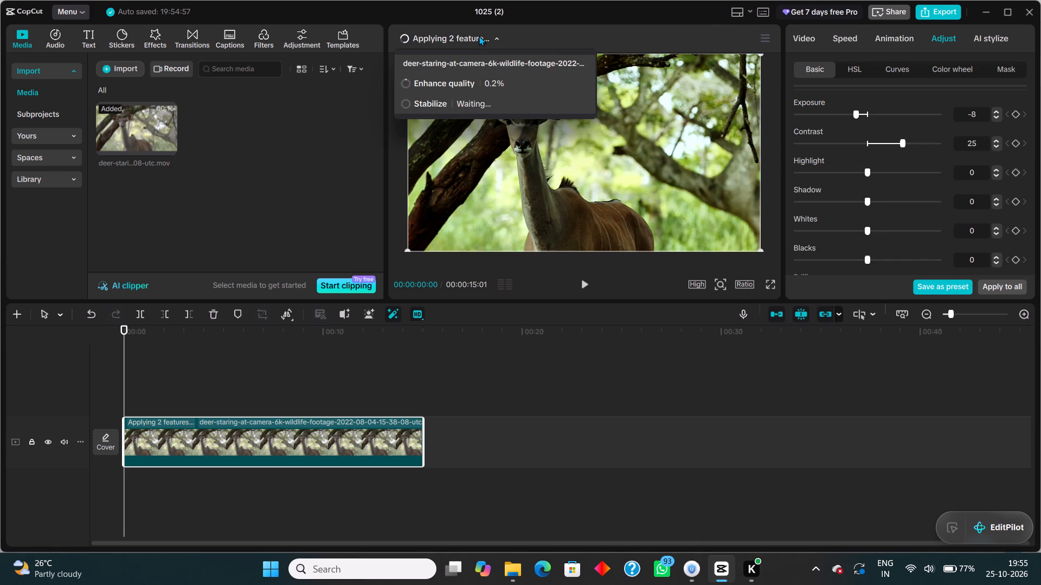
click(479, 36)
click(479, 36)
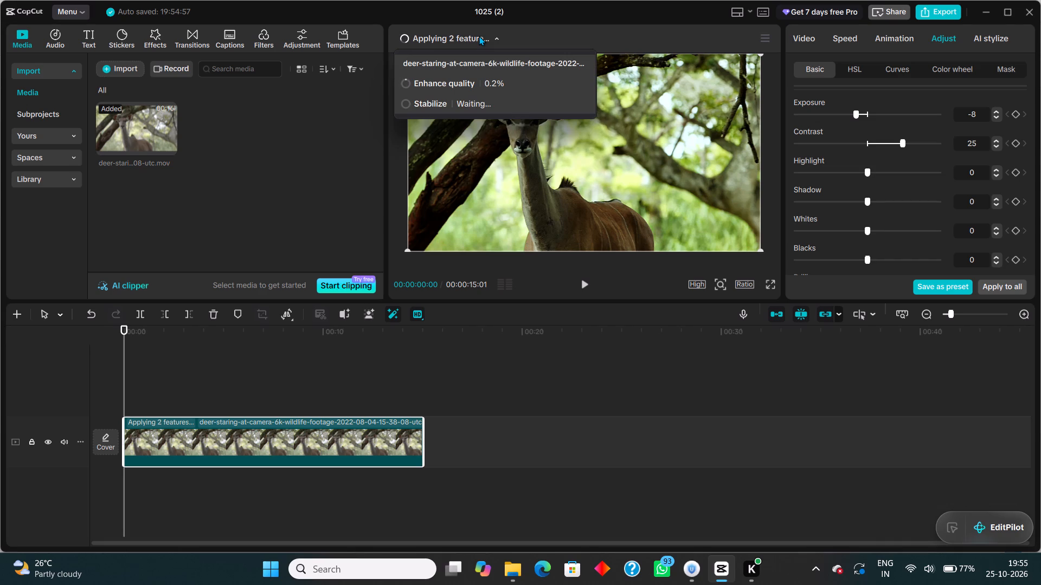